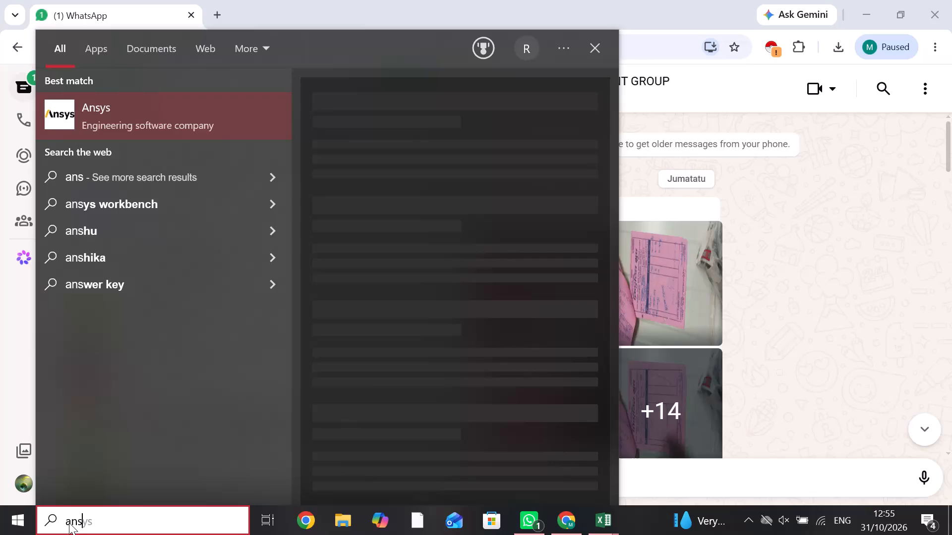
# Search the computer for "trans" and open the "transporting 2024" Excel workbook.
pyautogui.press('BackSpace')
pyautogui.press('BackSpace')
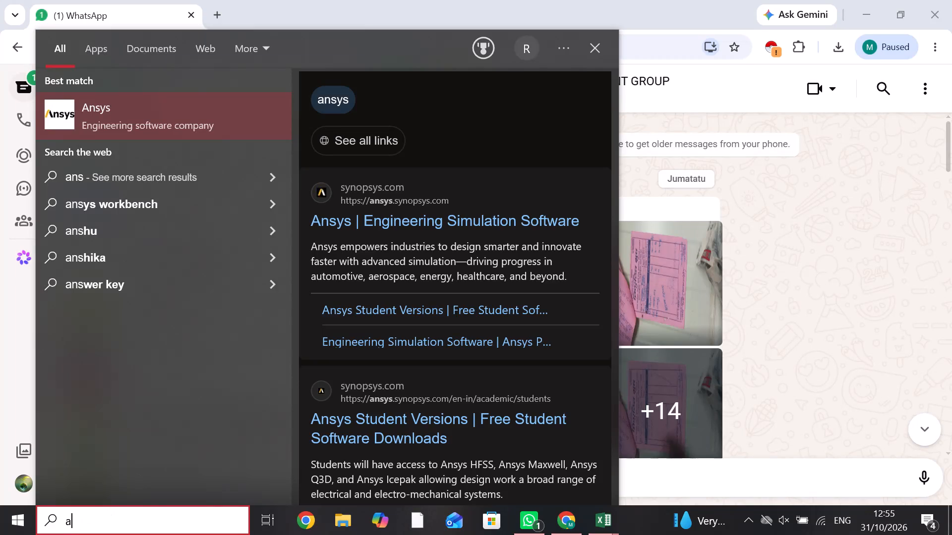
pyautogui.press('BackSpace')
pyautogui.press('BackSpace')
pyautogui.press('BackSpace')
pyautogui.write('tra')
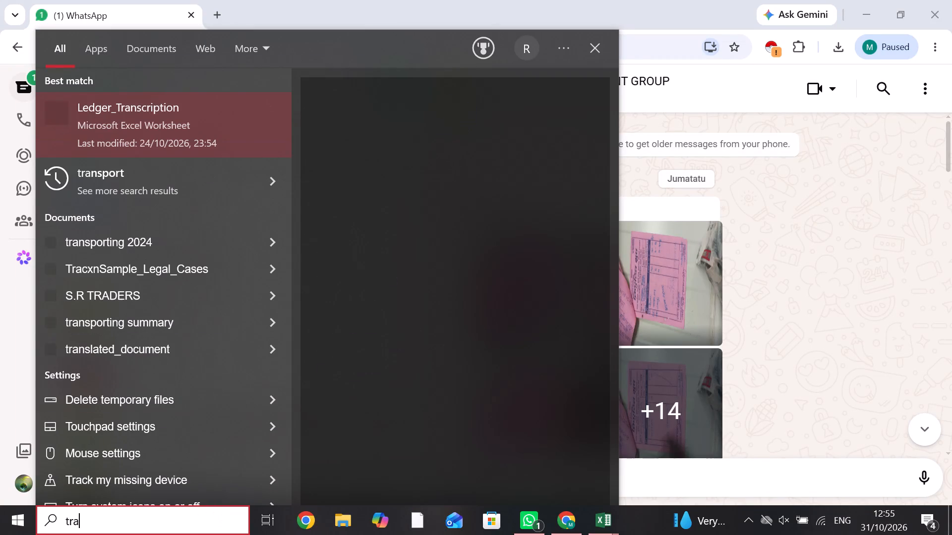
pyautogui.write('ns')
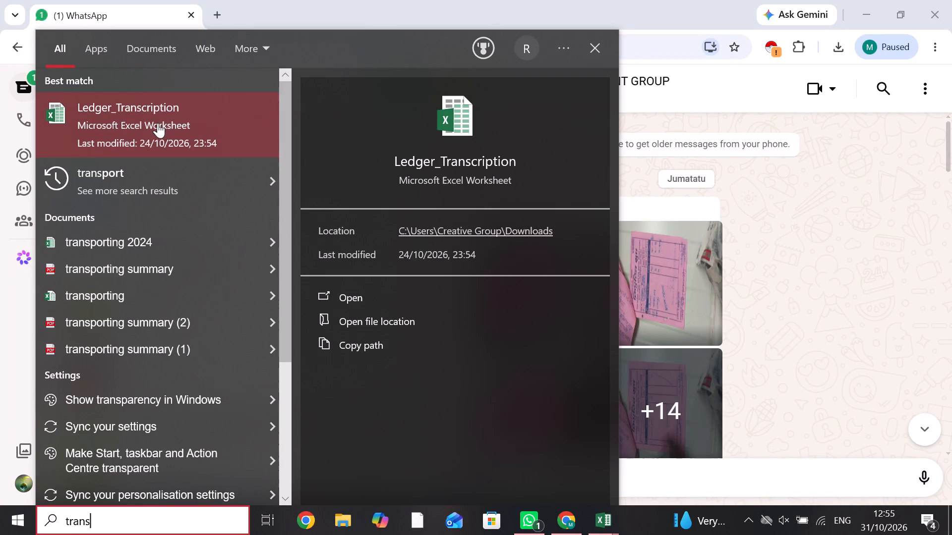
pyautogui.click(112, 236)
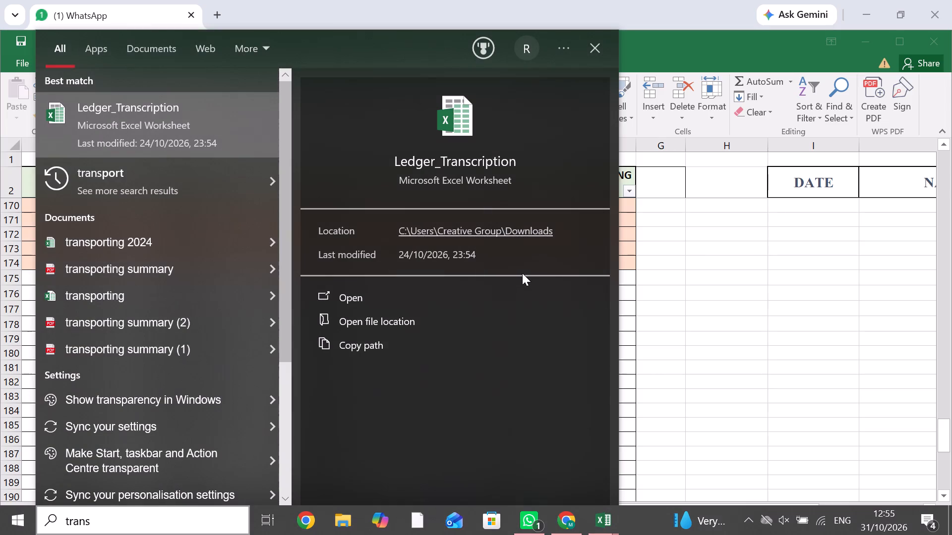
pyautogui.click(631, 255)
# Select the first empty DATE cell, A214, below the last Labour entry in the transporting expense table.
pyautogui.scroll(-3, 500, 408)
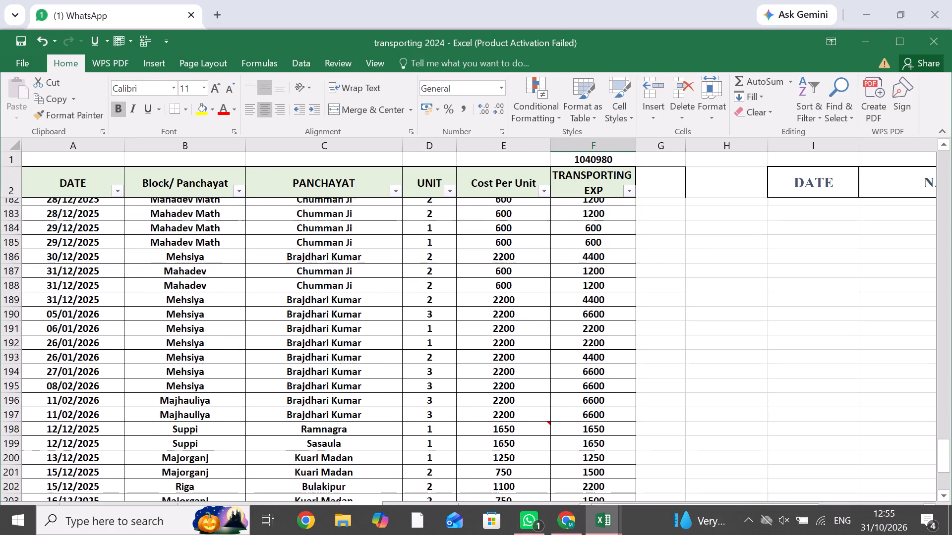
pyautogui.scroll(1, 315, 333)
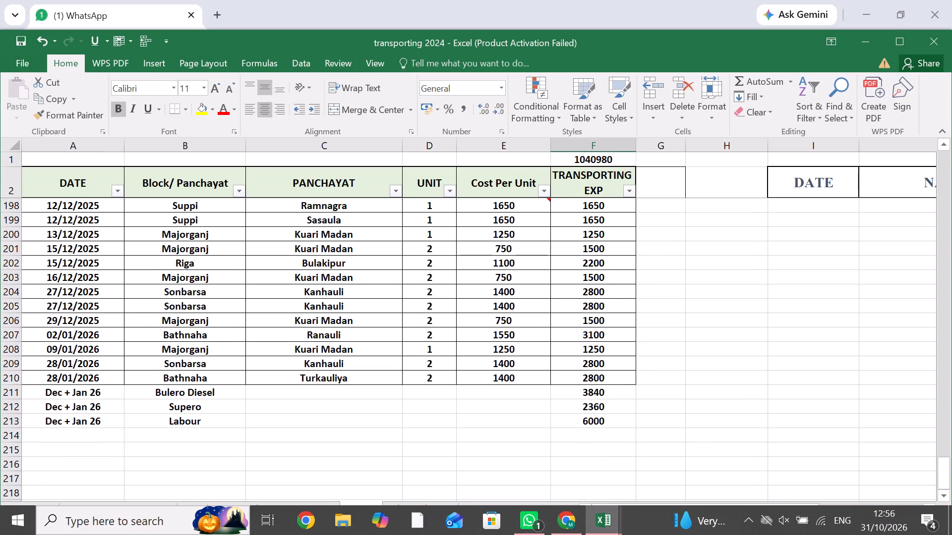
pyautogui.click(116, 384)
pyautogui.click(92, 427)
pyautogui.click(86, 432)
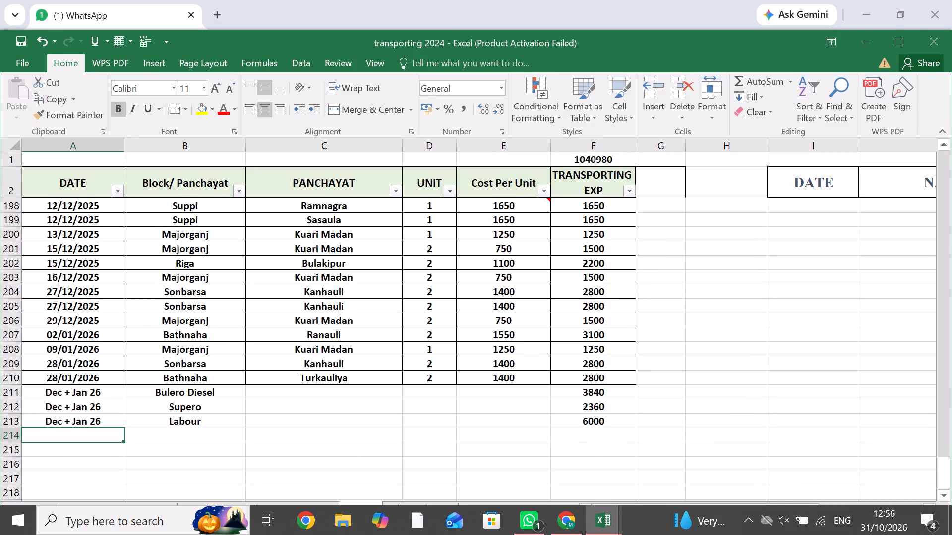
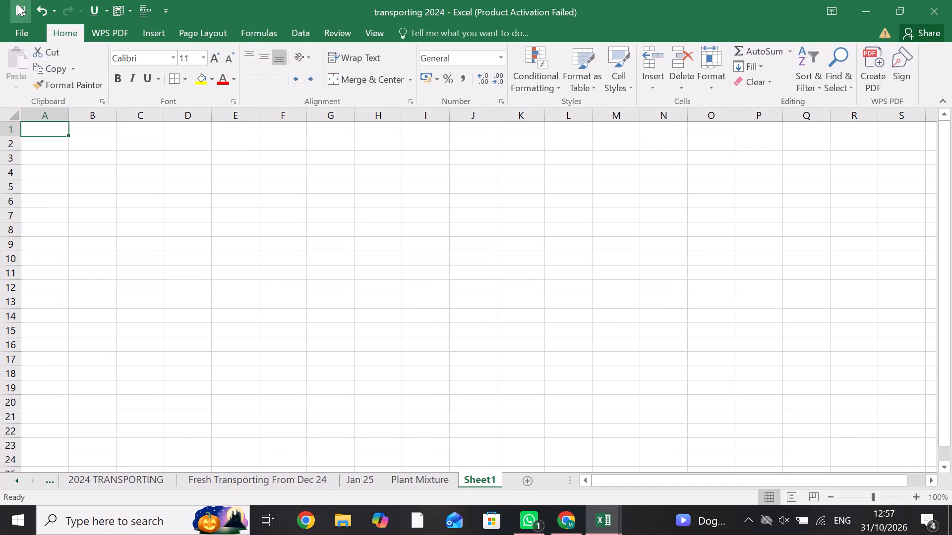
# Browse this computer for an existing workbook to open, going to the Downloads folder.
pyautogui.click(19, 30)
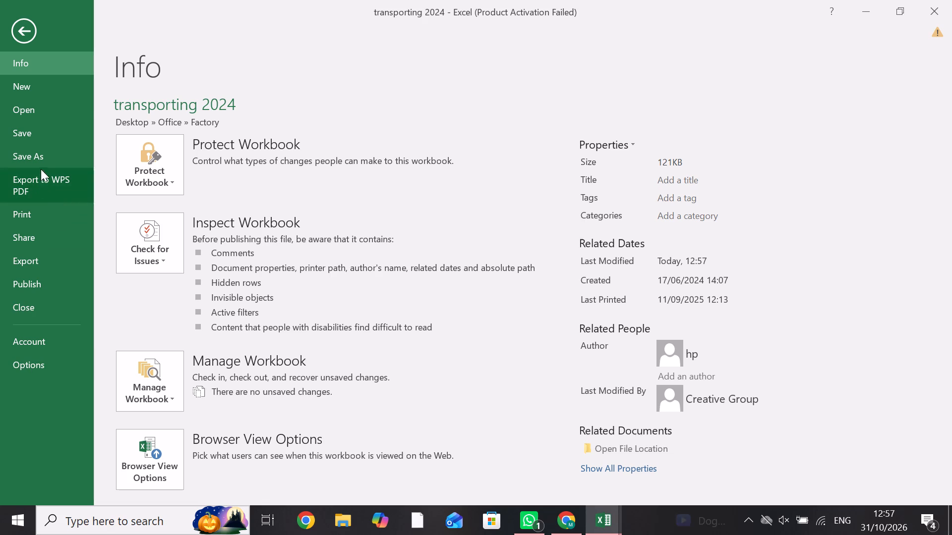
pyautogui.click(46, 109)
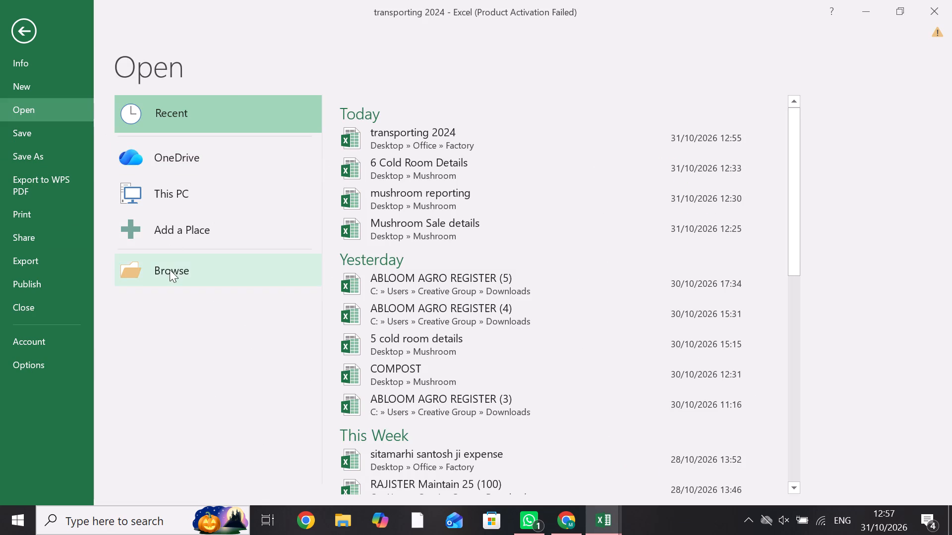
pyautogui.click(170, 269)
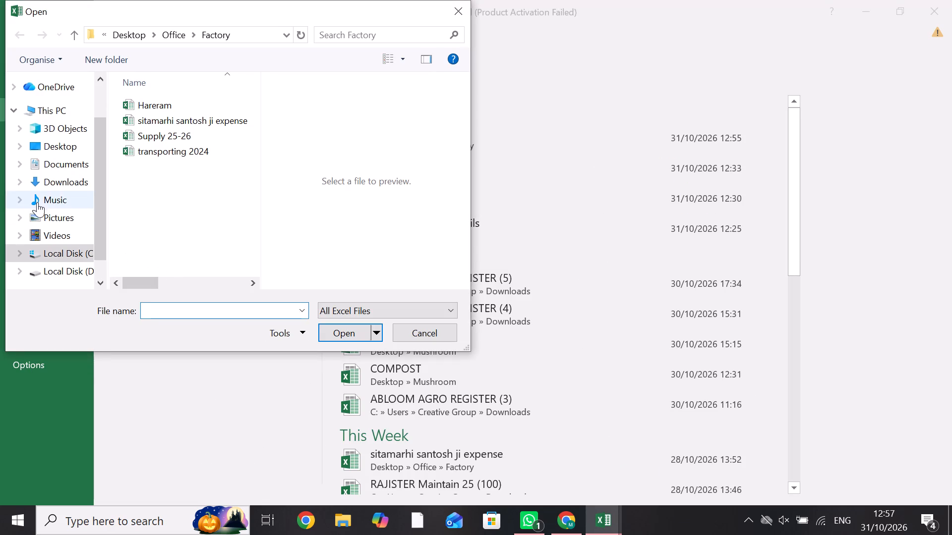
pyautogui.click(55, 179)
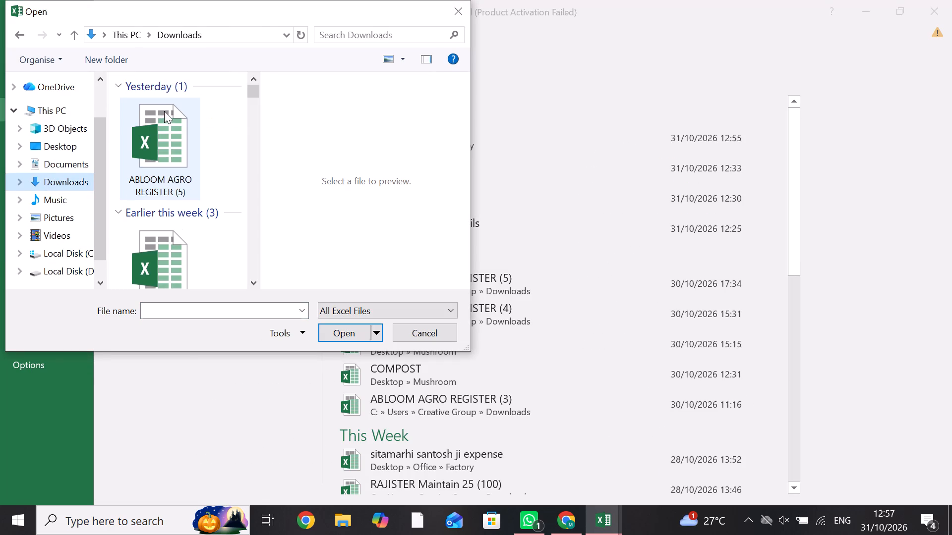
pyautogui.click(73, 179)
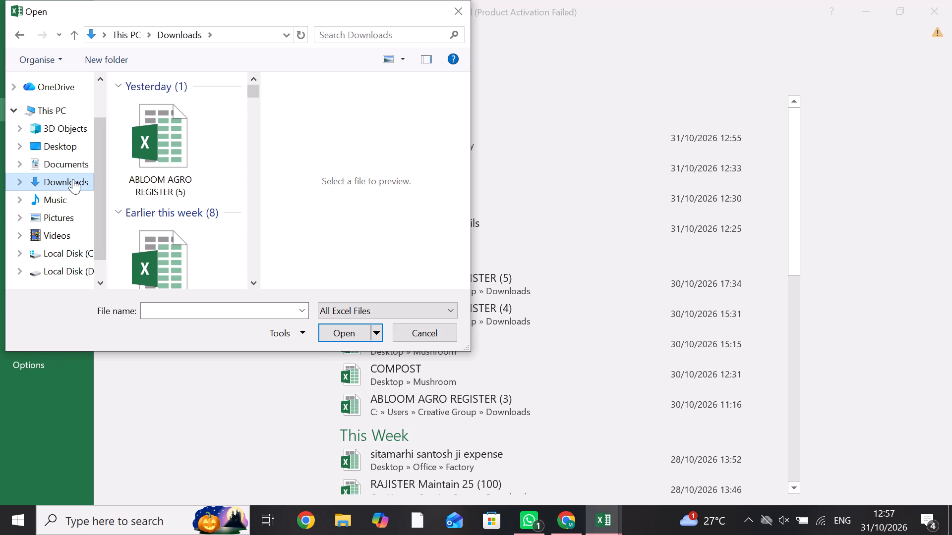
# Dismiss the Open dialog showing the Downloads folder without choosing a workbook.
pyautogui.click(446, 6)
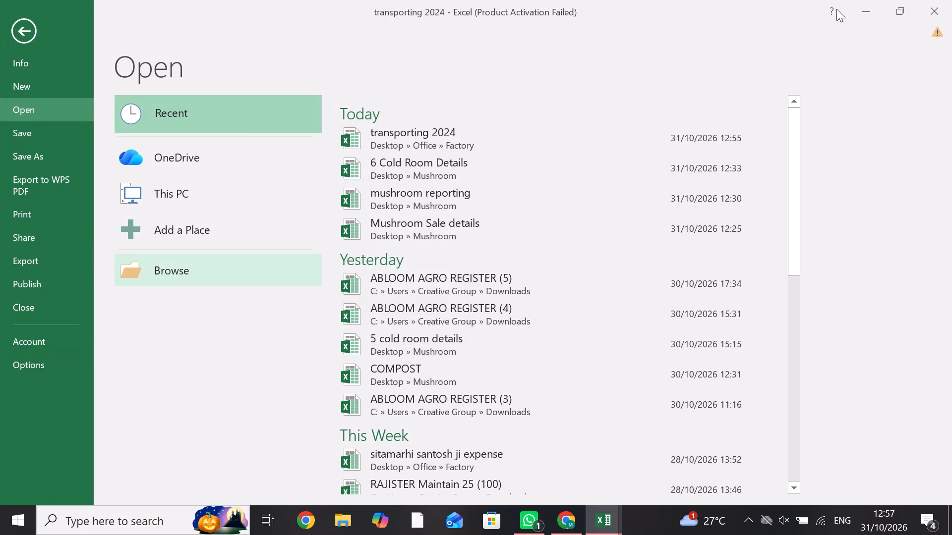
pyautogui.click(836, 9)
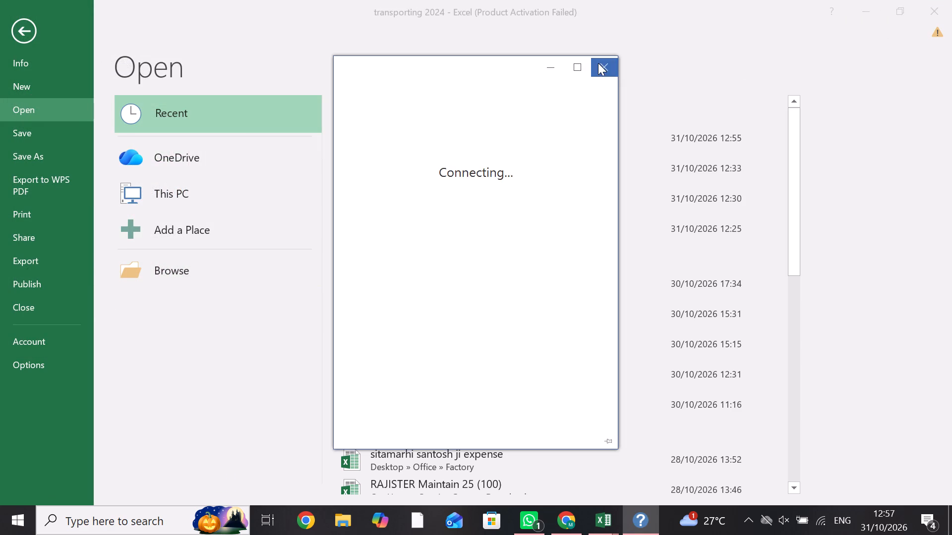
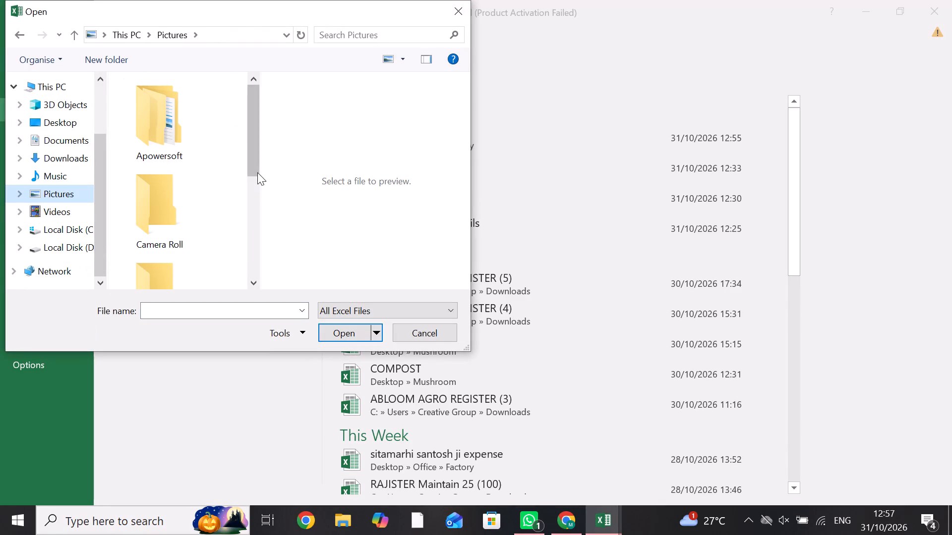
# Show all file types in the Downloads folder and open "WhatsApp Image 2026-10-31 at 12.56.53 PM (2)".
pyautogui.moveTo(257, 168); pyautogui.dragTo(258, 258)
pyautogui.click(30, 158)
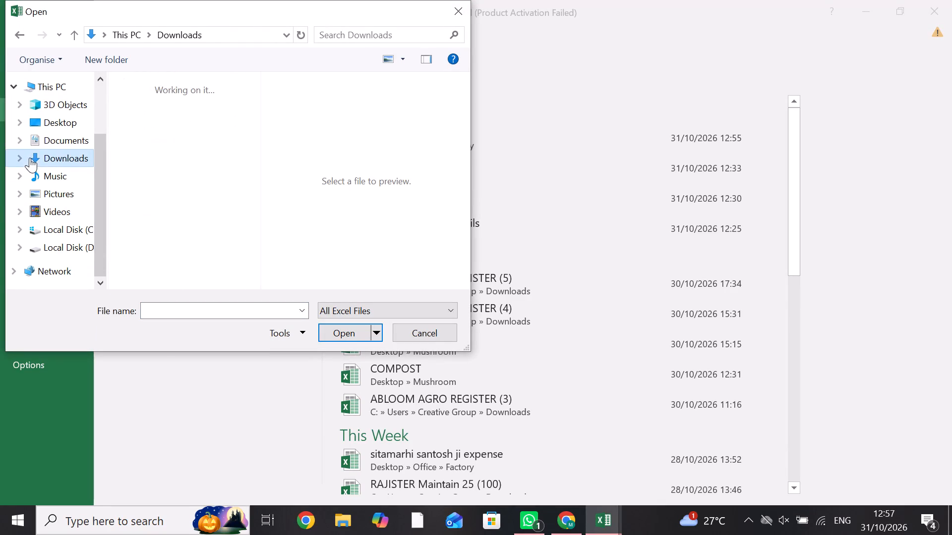
pyautogui.doubleClick(48, 153)
pyautogui.click(346, 312)
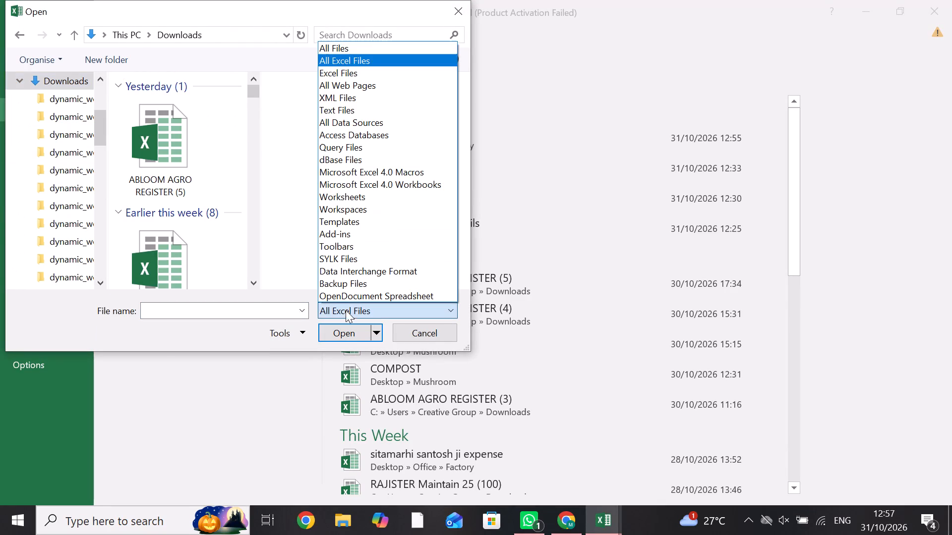
pyautogui.click(342, 46)
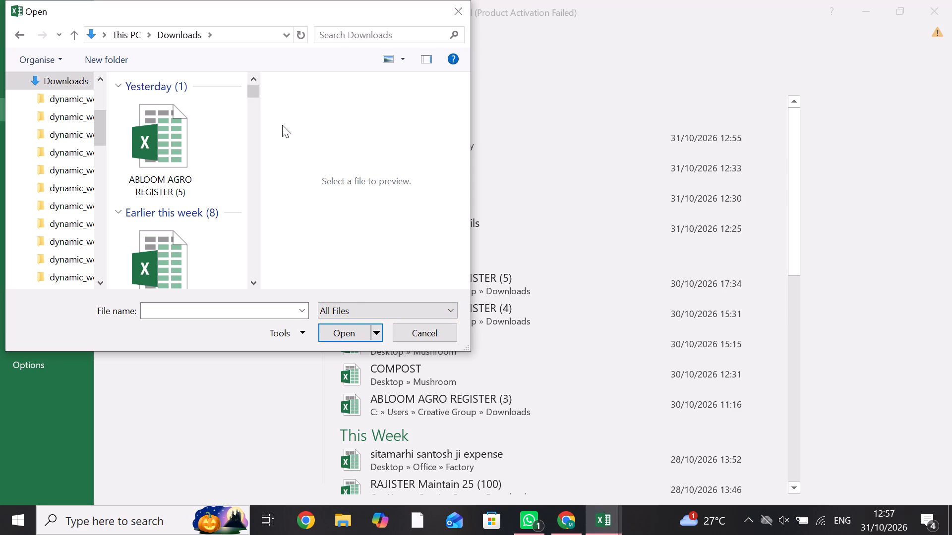
pyautogui.click(161, 182)
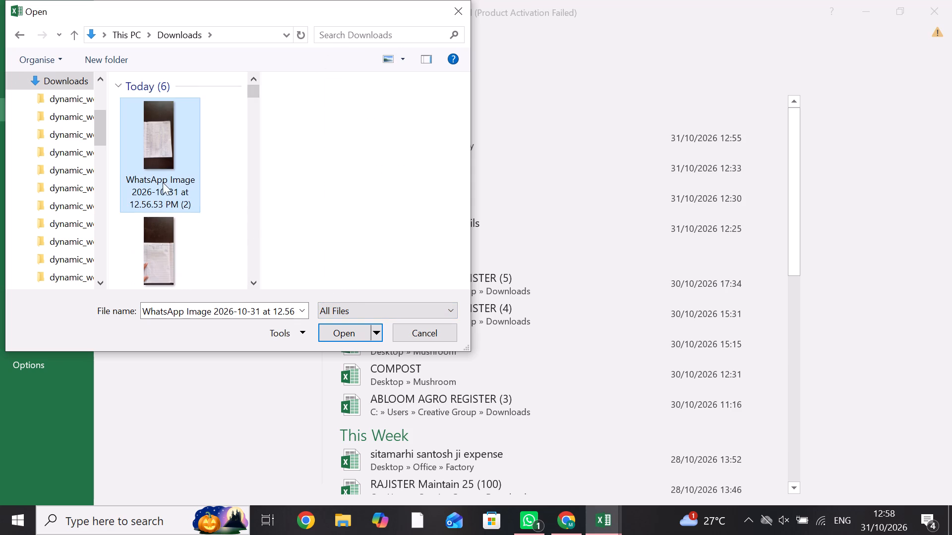
pyautogui.click(360, 331)
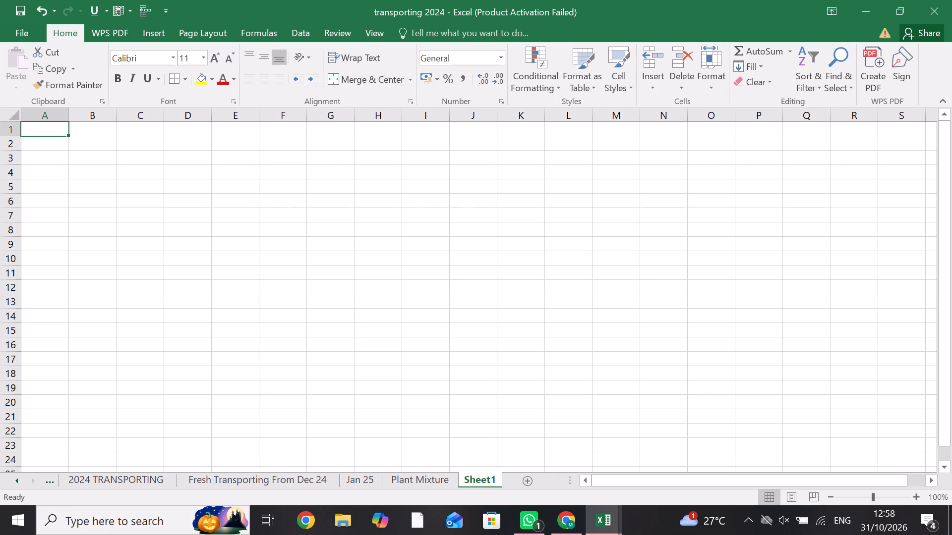
# Complete the text import of the image file as delimited data, keeping the Tab delimiter and General column format.
pyautogui.scroll(-2, 381, 277)
pyautogui.scroll(-4, 475, 354)
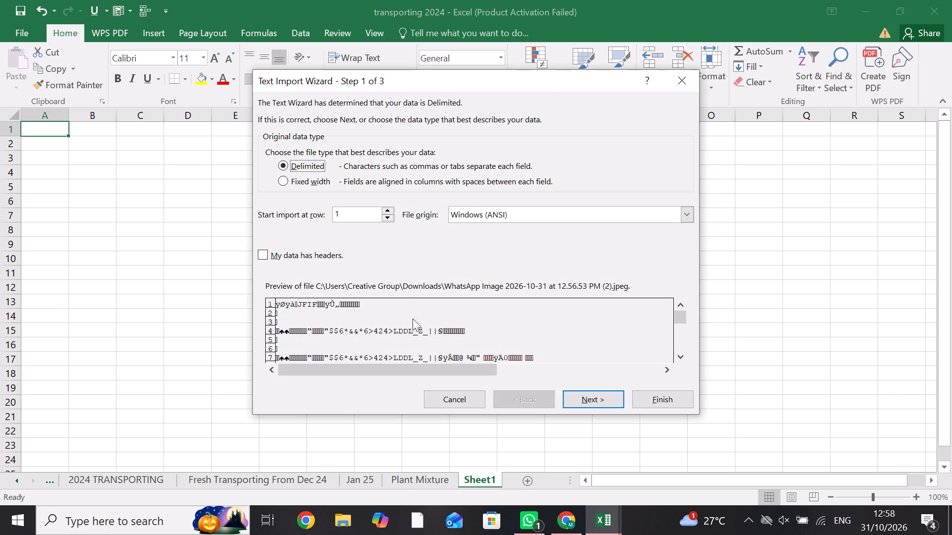
pyautogui.scroll(-4, 409, 312)
pyautogui.click(579, 397)
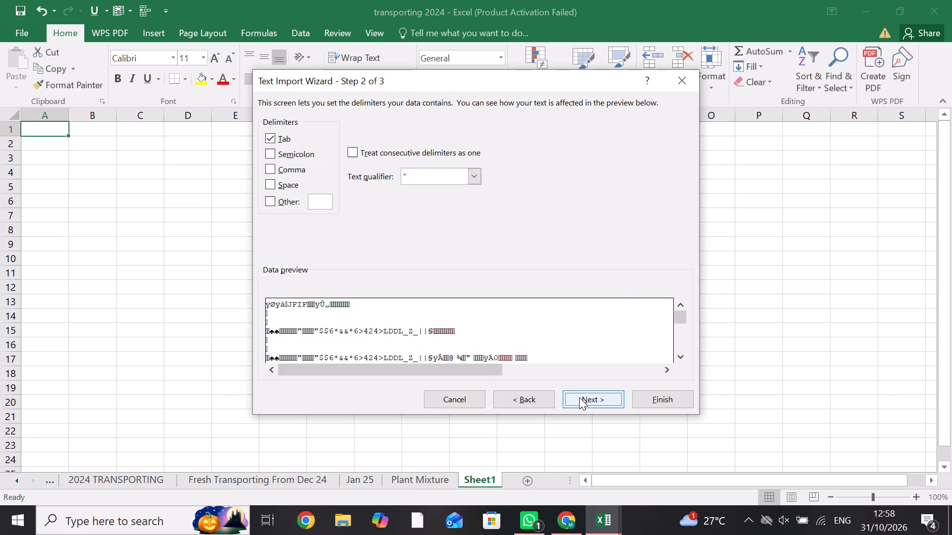
pyautogui.click(579, 397)
pyautogui.click(579, 397)
pyautogui.click(579, 397)
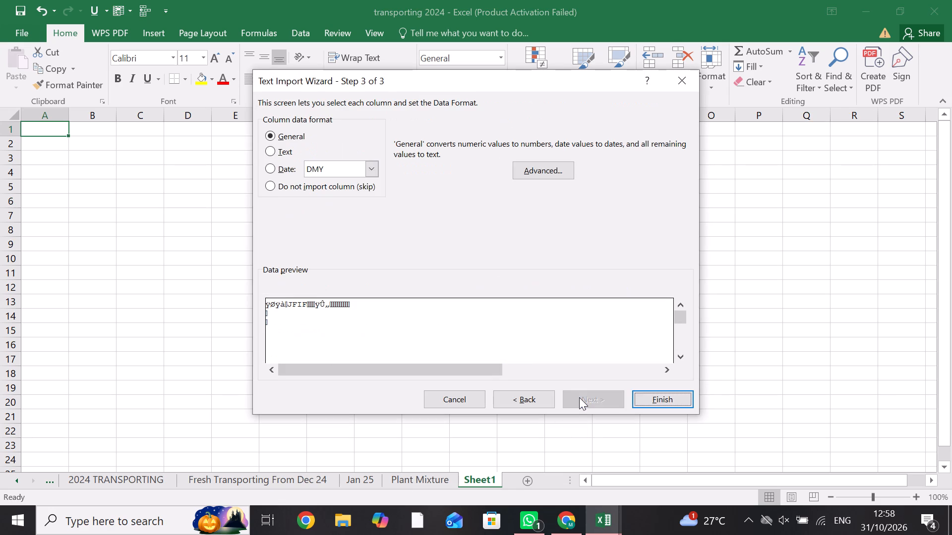
pyautogui.click(635, 394)
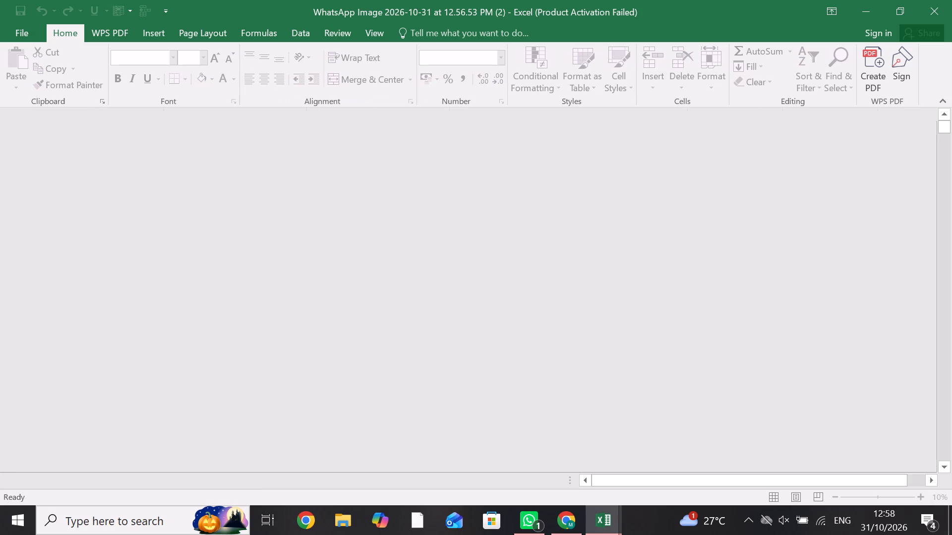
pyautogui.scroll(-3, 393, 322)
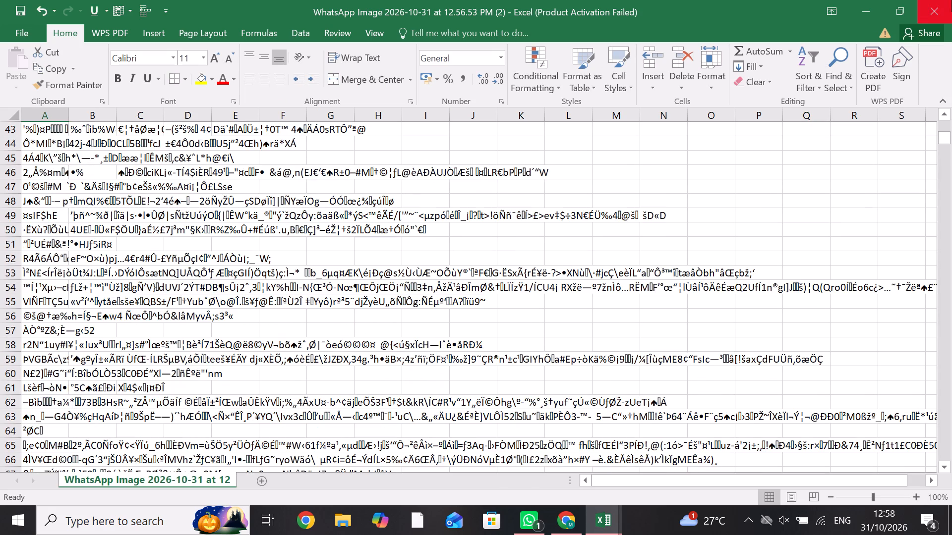
# Close the garbled WhatsApp Image workbook and return to the "transporting 2024" workbook.
pyautogui.click(951, 0)
# Open the sheet options for the blank worksheet that follows Plant Mixture.
pyautogui.rightClick(472, 485)
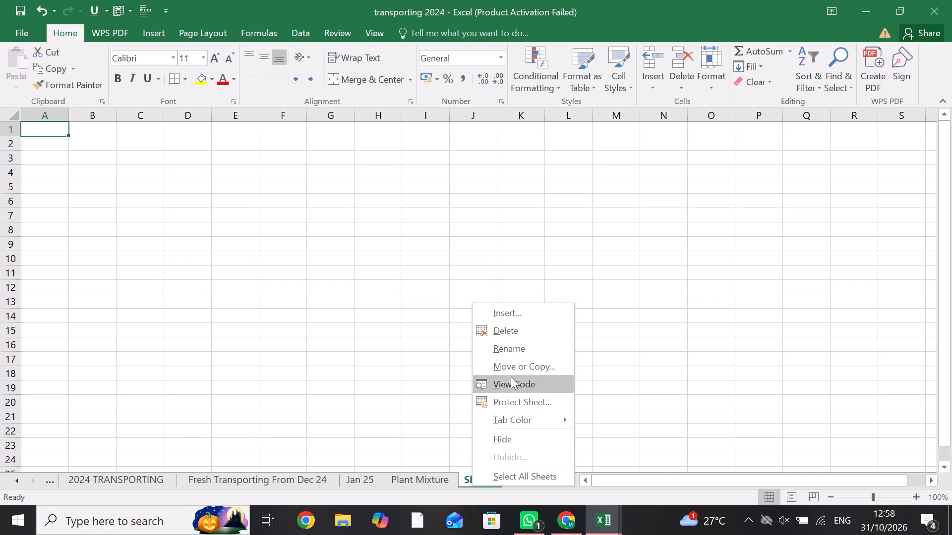
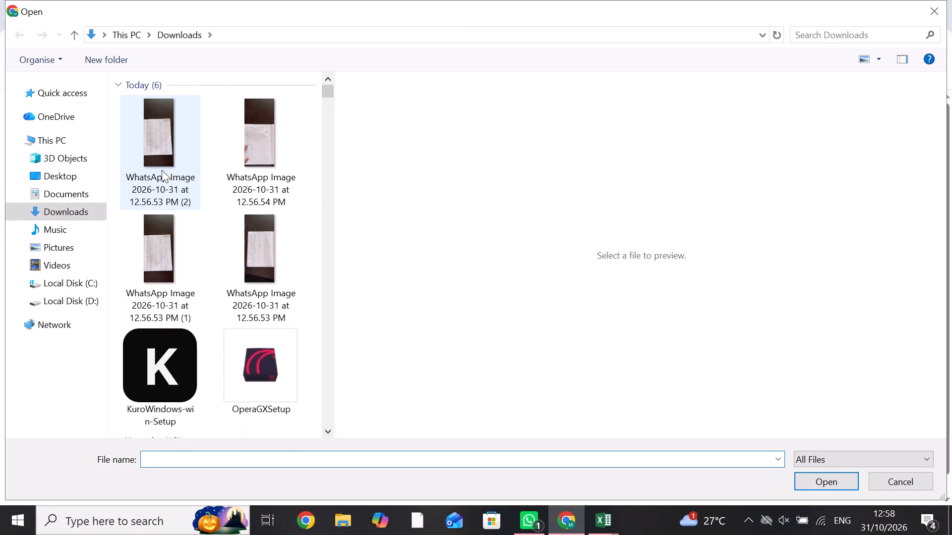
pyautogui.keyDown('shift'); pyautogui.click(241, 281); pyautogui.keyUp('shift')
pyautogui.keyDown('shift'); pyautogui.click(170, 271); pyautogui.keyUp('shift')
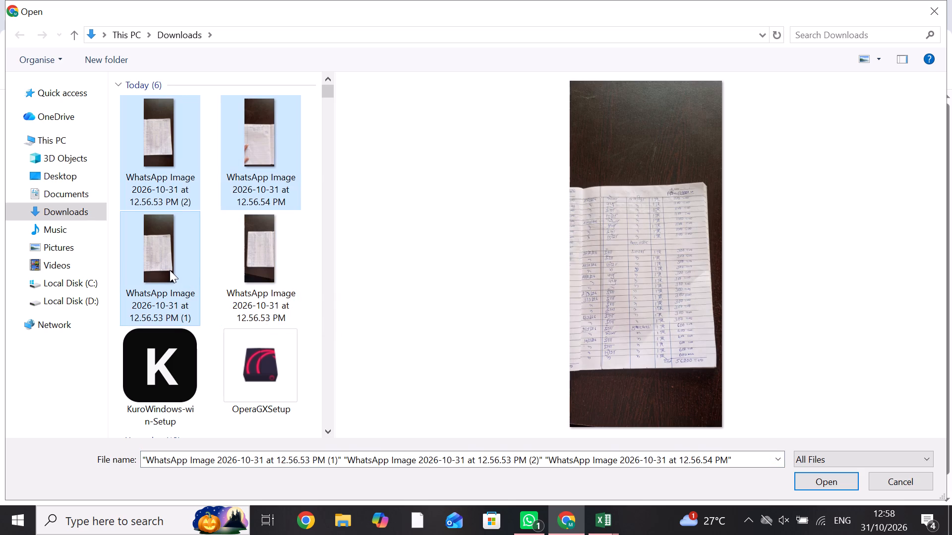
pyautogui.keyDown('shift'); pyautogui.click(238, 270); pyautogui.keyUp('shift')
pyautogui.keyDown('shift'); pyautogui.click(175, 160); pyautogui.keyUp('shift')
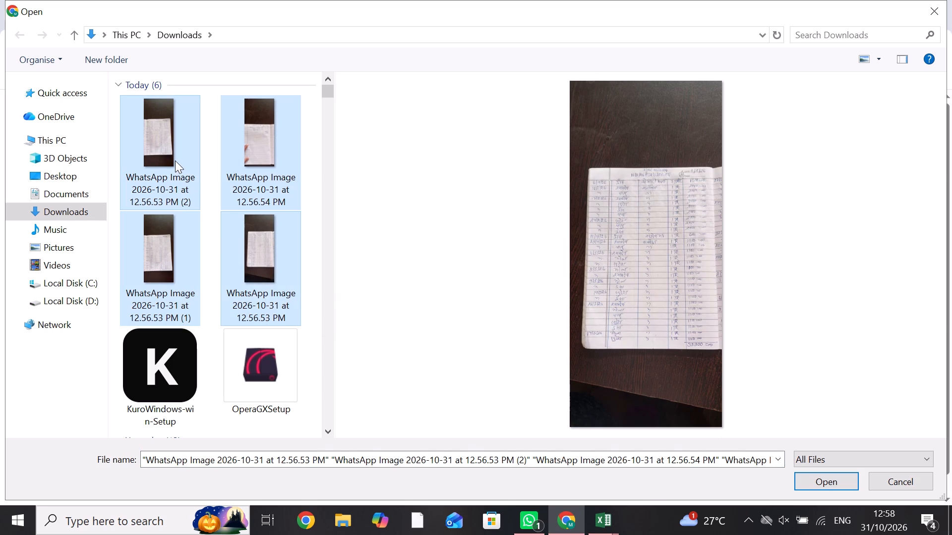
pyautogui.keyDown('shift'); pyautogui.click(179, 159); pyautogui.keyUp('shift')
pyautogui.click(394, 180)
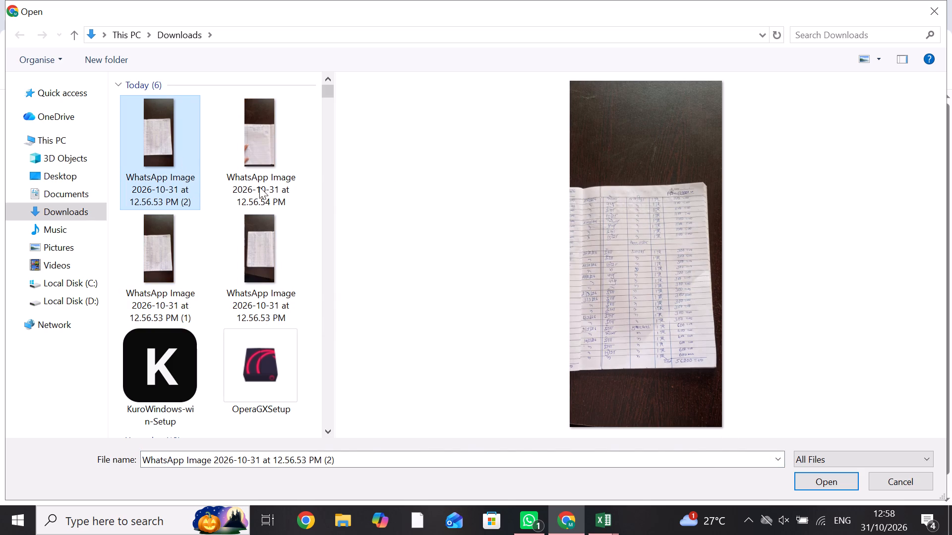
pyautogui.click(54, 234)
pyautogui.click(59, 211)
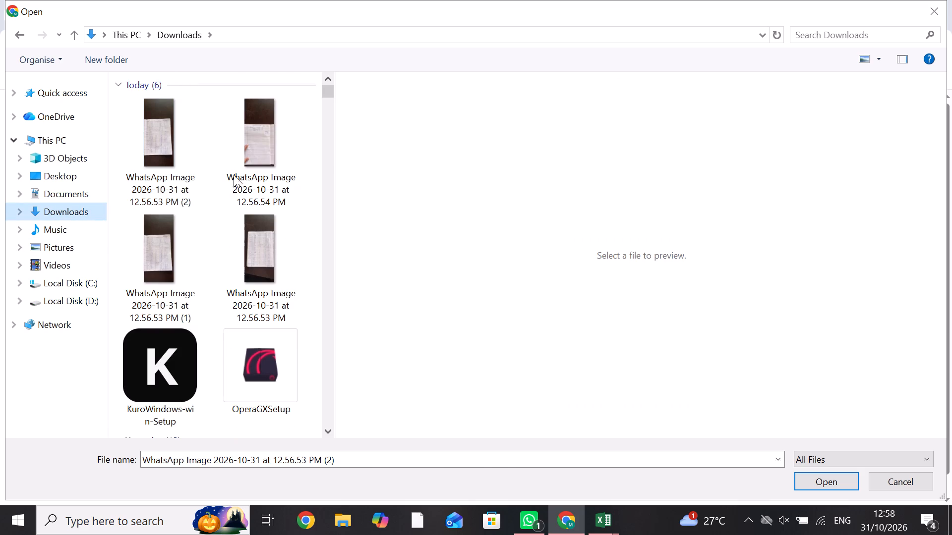
# Attach the 2026-10-31 WhatsApp images 12.56.53 PM (1), 12.56.53 PM (2) and 12.56.54 PM from Downloads to the AI prompt.
pyautogui.keyDown('shift'); pyautogui.click(234, 173); pyautogui.keyUp('shift')
pyautogui.keyDown('shift'); pyautogui.click(155, 226); pyautogui.keyUp('shift')
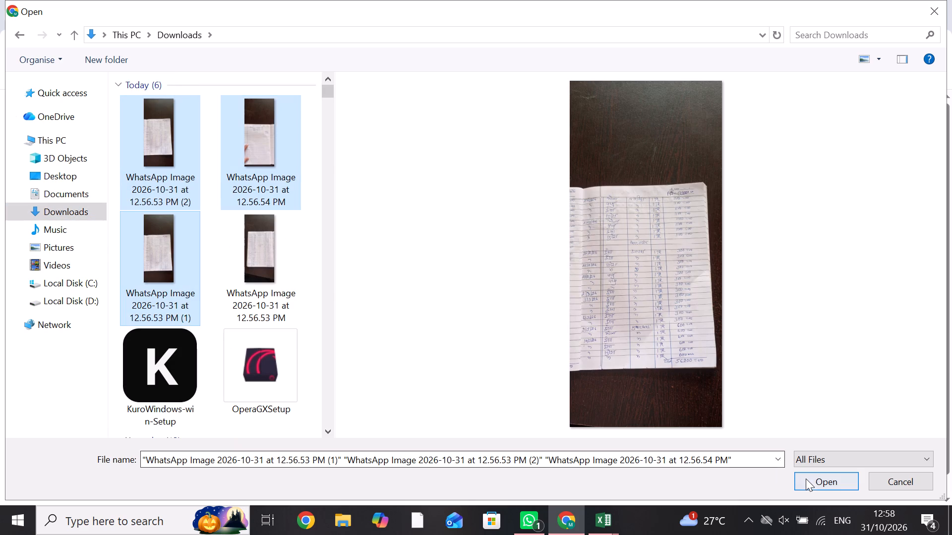
pyautogui.click(806, 479)
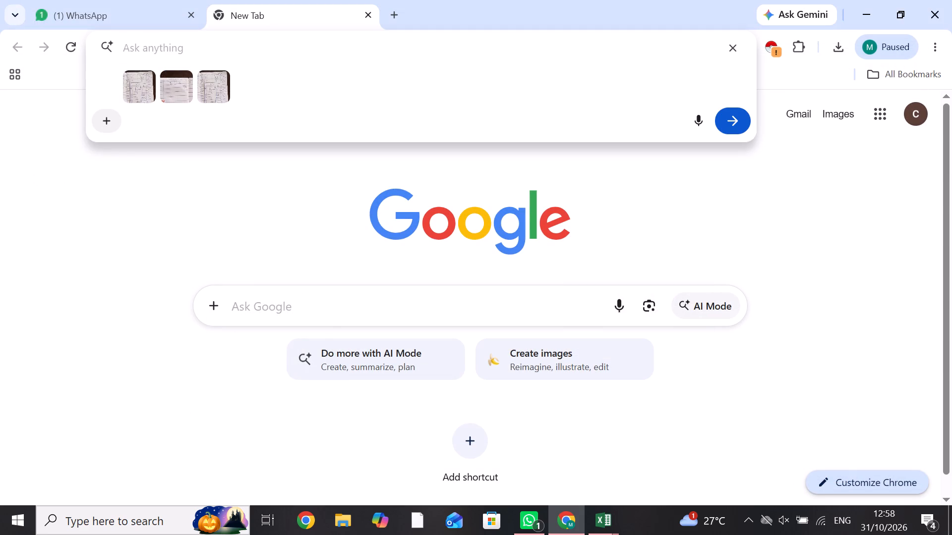
# Submit the prompt "excel of this" with the attached notebook page images.
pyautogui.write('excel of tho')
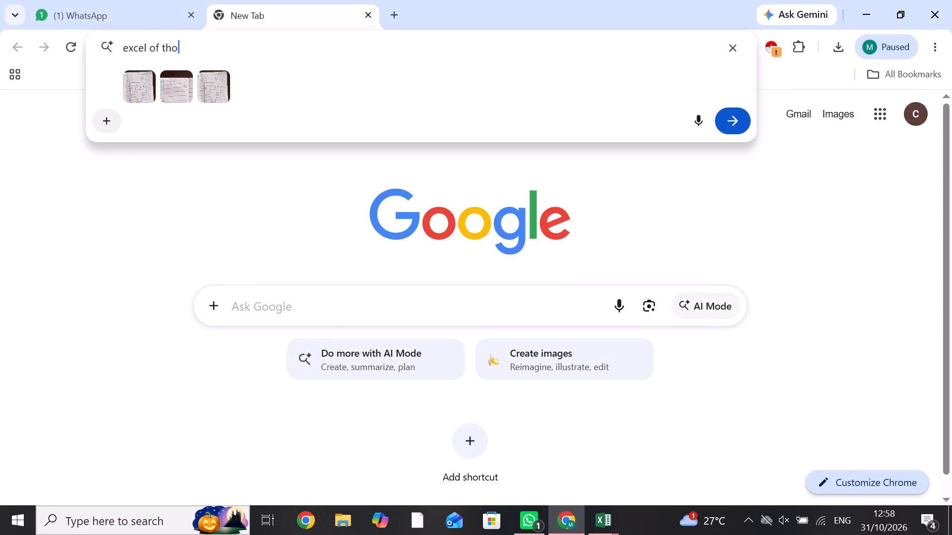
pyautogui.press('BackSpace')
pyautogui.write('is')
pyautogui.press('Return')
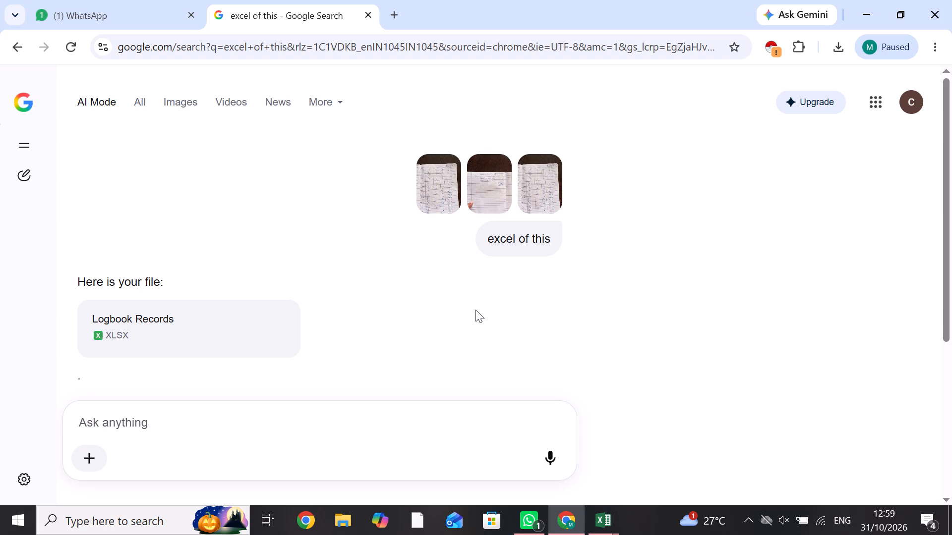
# Download the generated Logbook Records XLSX file and open it in Excel.
pyautogui.scroll(-2, 395, 291)
pyautogui.click(158, 94)
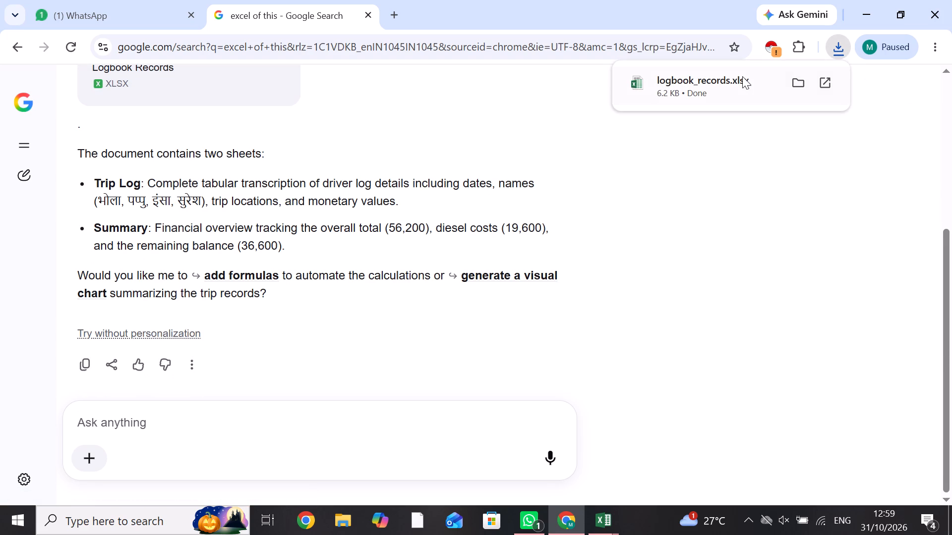
pyautogui.click(742, 76)
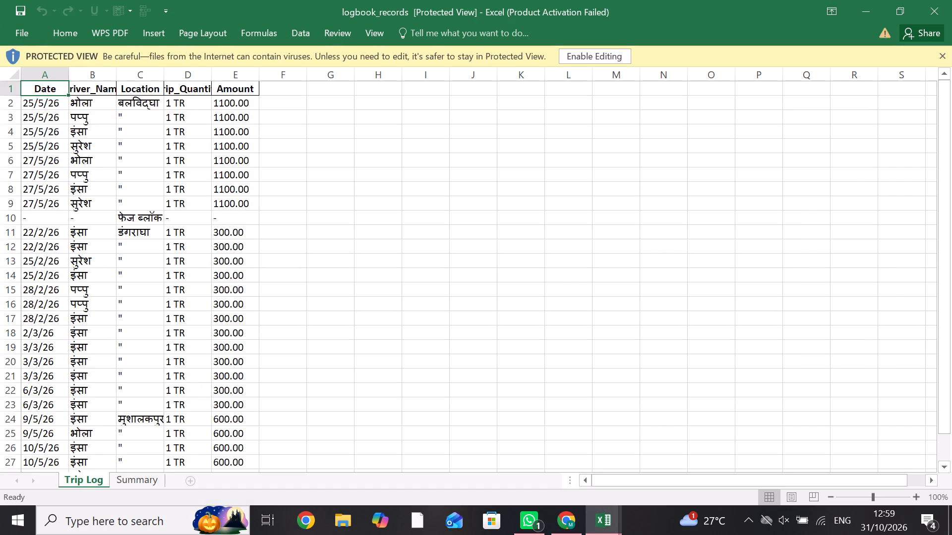
# Check the Summary sheet of the logbook_records workbook and close the workbook.
pyautogui.click(135, 482)
pyautogui.click(937, 0)
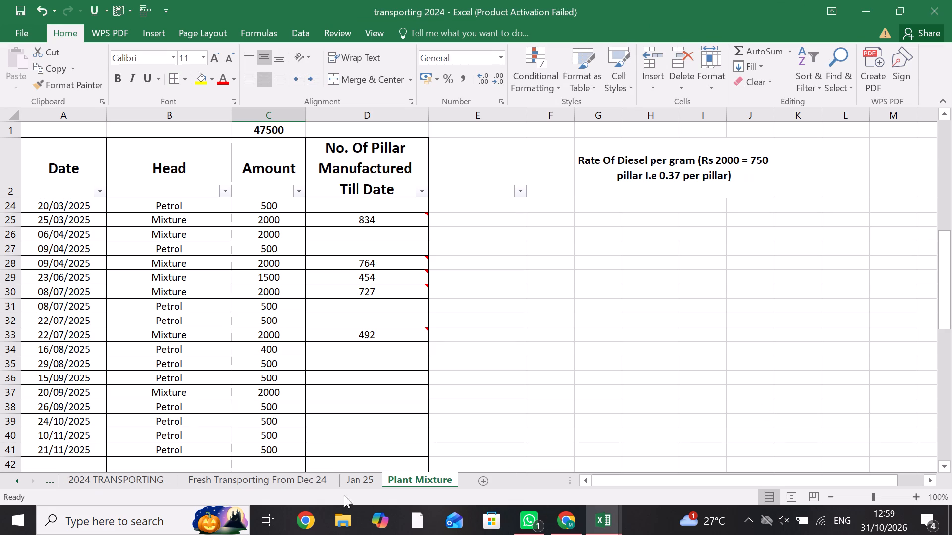
# Switch to the Jan 25 sheet in the transporting 2024 workbook.
pyautogui.click(373, 485)
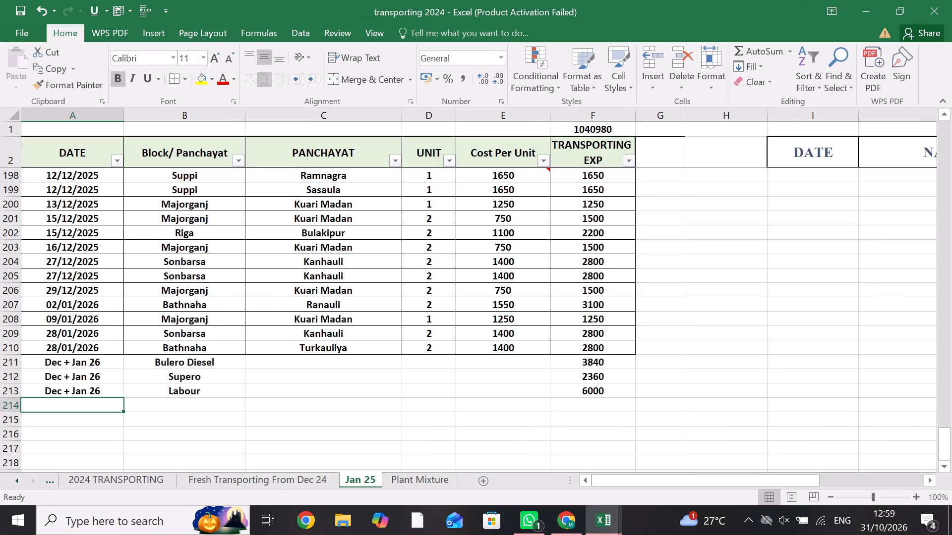
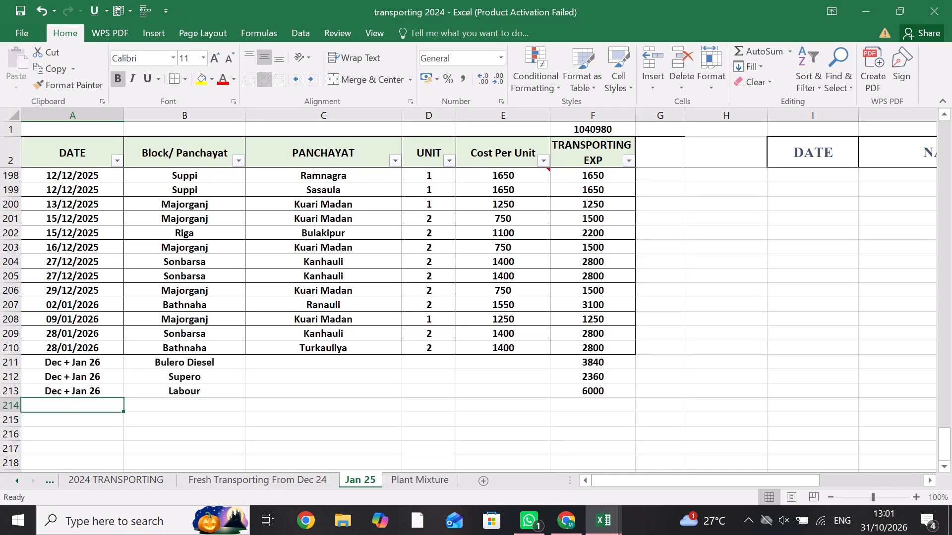
# Switch to Chrome and ask the Google AI chat for the list of dates with "date ka list do".
pyautogui.click(589, 513)
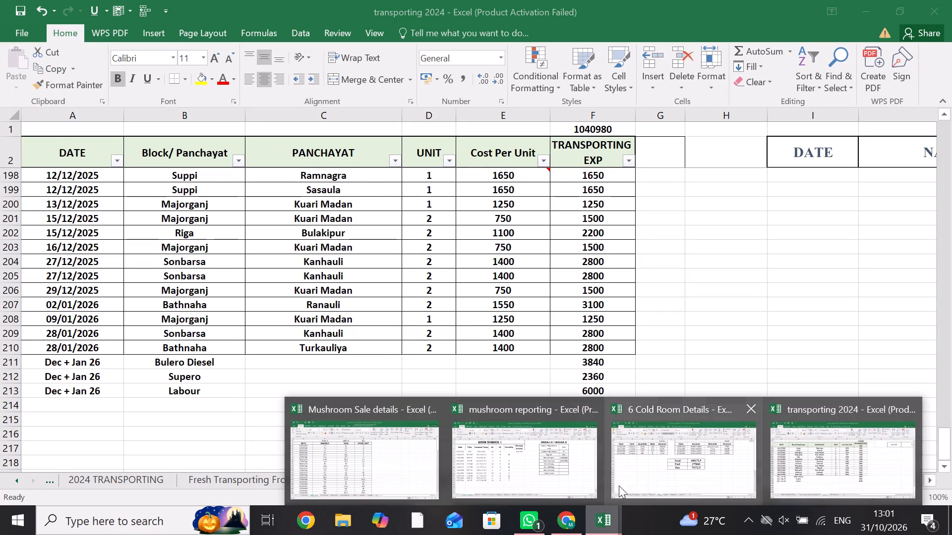
pyautogui.click(554, 533)
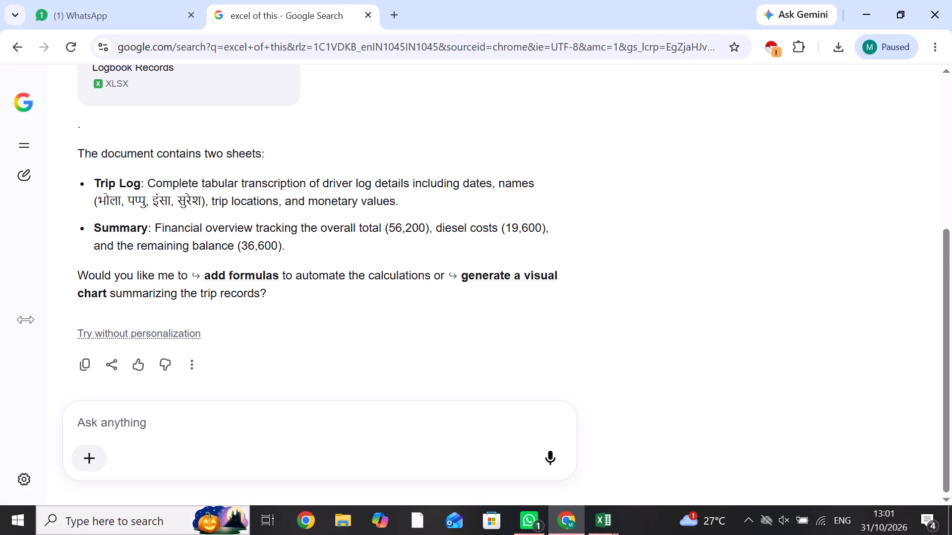
pyautogui.click(150, 407)
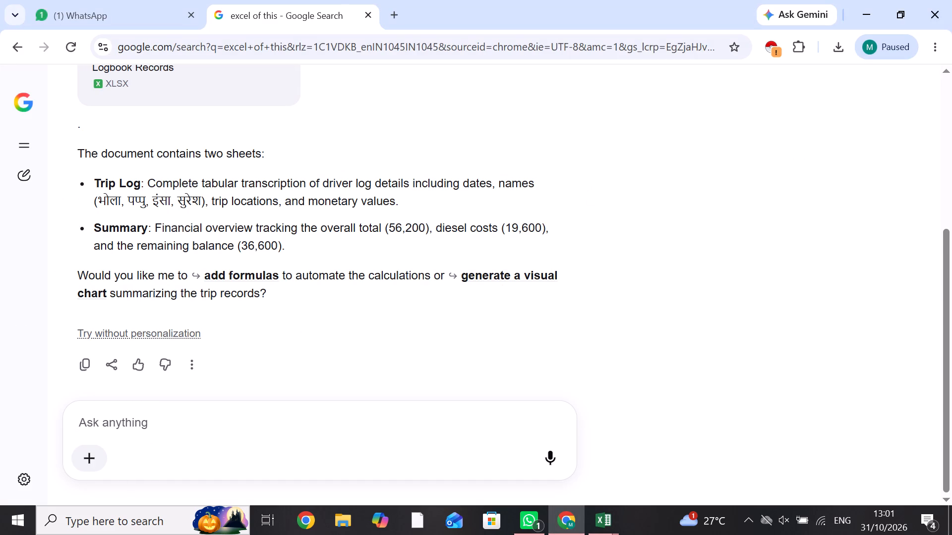
pyautogui.write('date ka list do')
pyautogui.press('Return')
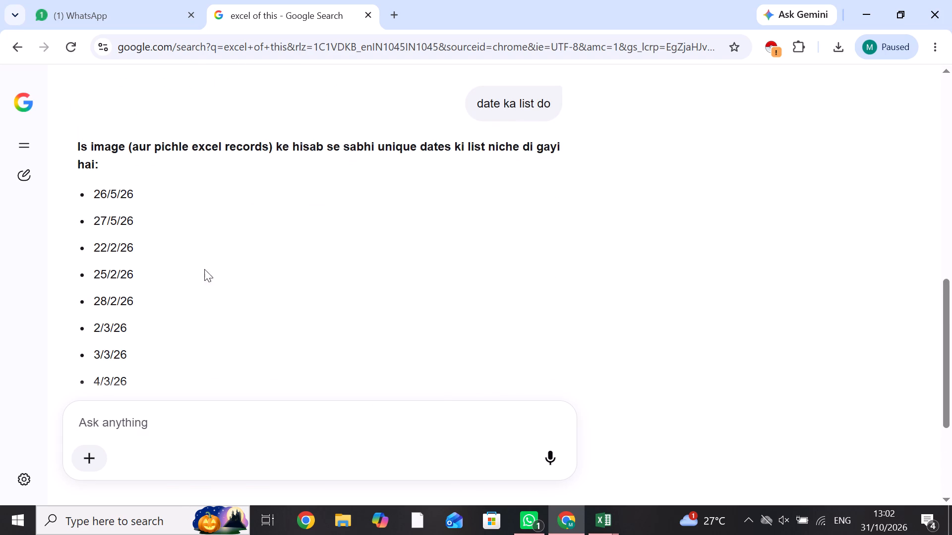
pyautogui.scroll(-4, 98, 195)
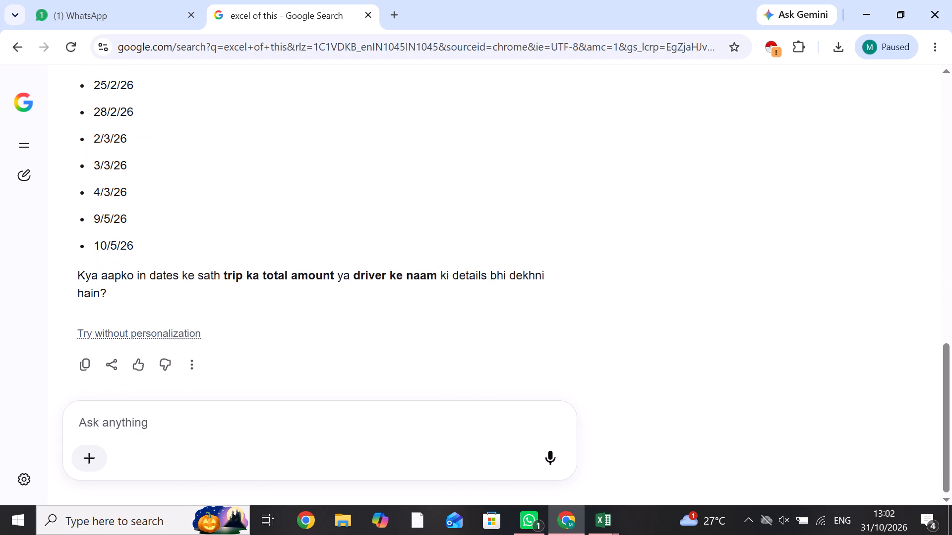
# Ask the chat for an exact Excel file: "yes bina kch change kiye kya tm usse exact excel de skte ho?".
pyautogui.click(225, 428)
pyautogui.write('yes')
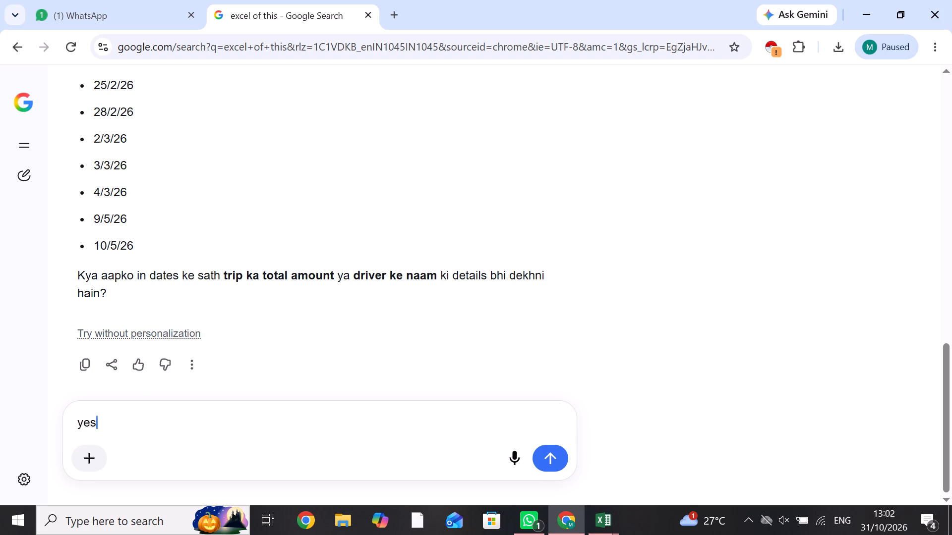
pyautogui.press('space')
pyautogui.write('bina kch chane')
pyautogui.press('BackSpace')
pyautogui.write('ge kiu')
pyautogui.press('BackSpace')
pyautogui.write('ye kya tm us we')
pyautogui.press('Delete')
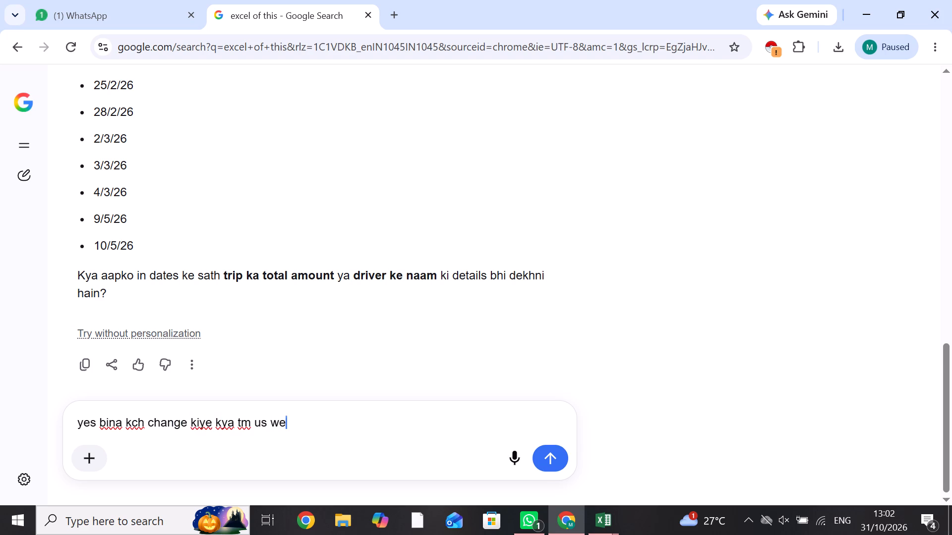
pyautogui.press('Delete')
pyautogui.press('BackSpace')
pyautogui.press('BackSpace')
pyautogui.press('BackSpace')
pyautogui.write('se ex')
pyautogui.write('act exve')
pyautogui.press('BackSpace')
pyautogui.press('BackSpace')
pyautogui.write('cel de k')
pyautogui.press('BackSpace')
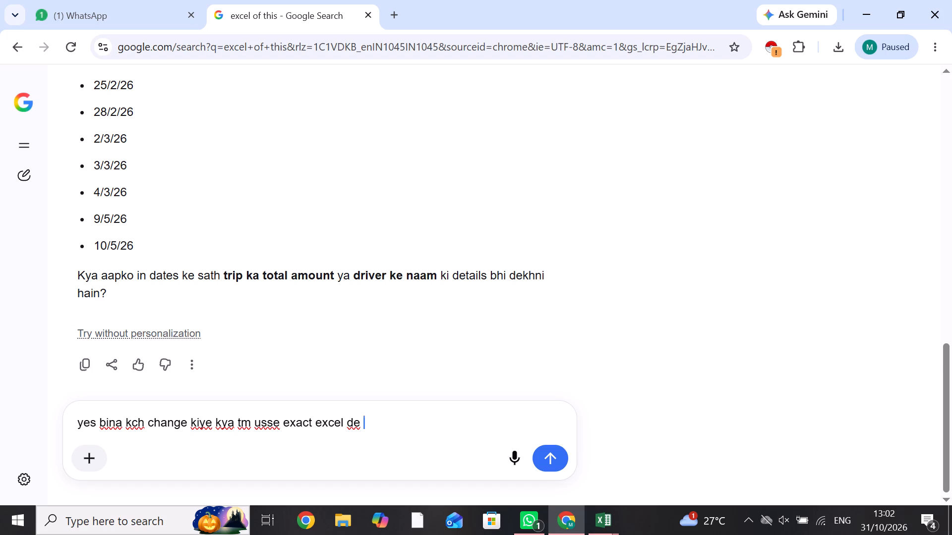
pyautogui.write('skte ho?')
pyautogui.press('Return')
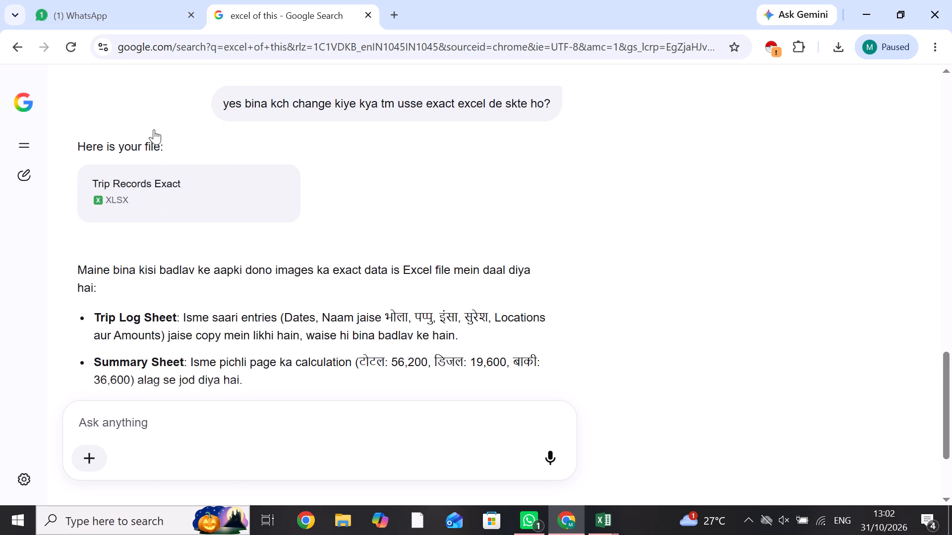
# Download the generated Trip Records Exact XLSX file and open it in Excel.
pyautogui.click(158, 203)
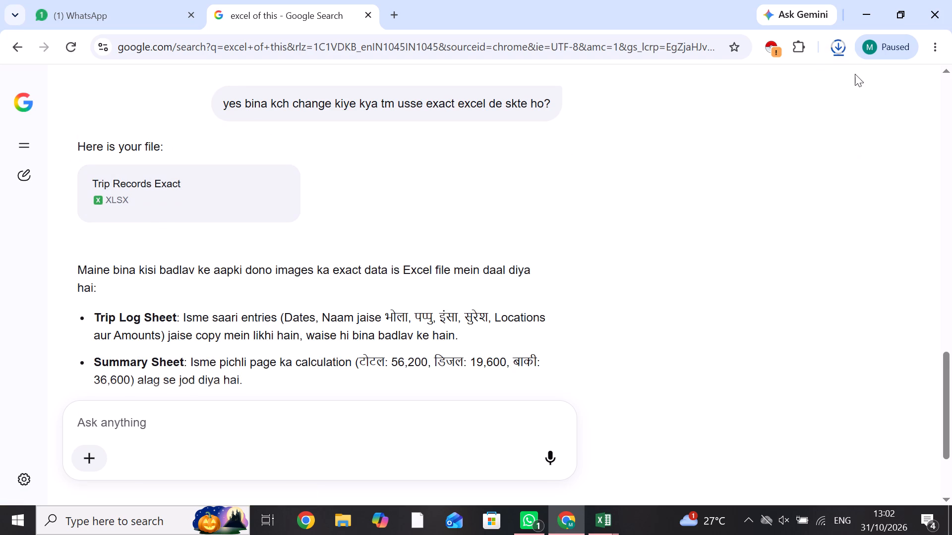
pyautogui.click(832, 51)
pyautogui.click(842, 56)
pyautogui.click(690, 122)
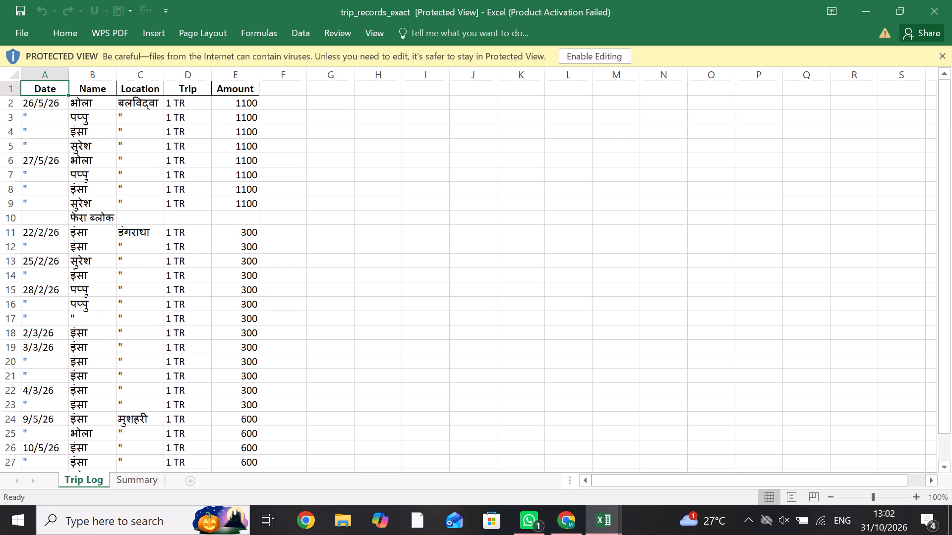
# Review the Trip Log and Summary sheets of the trip_records_exact workbook and close it.
pyautogui.scroll(-1, 118, 157)
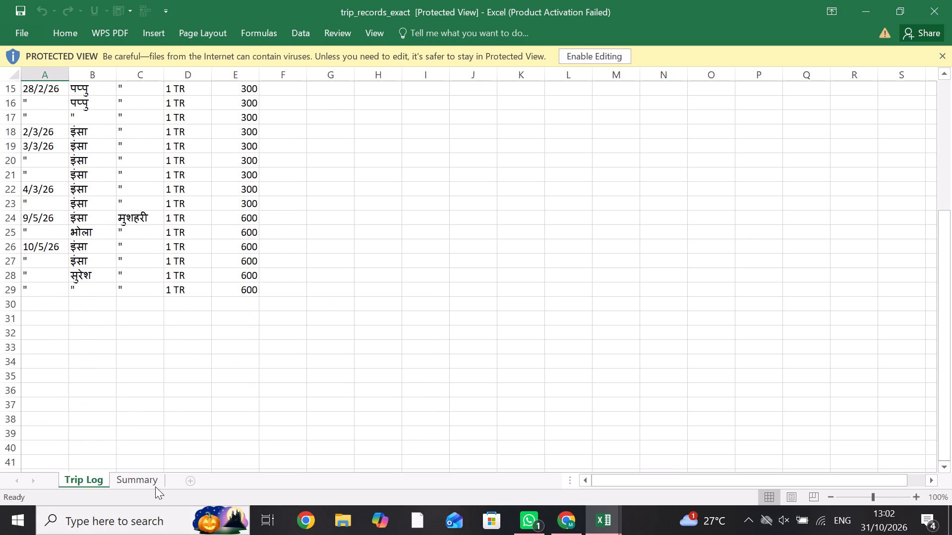
pyautogui.click(162, 479)
pyautogui.scroll(4, 135, 428)
pyautogui.scroll(-4, 136, 421)
pyautogui.scroll(1, 112, 452)
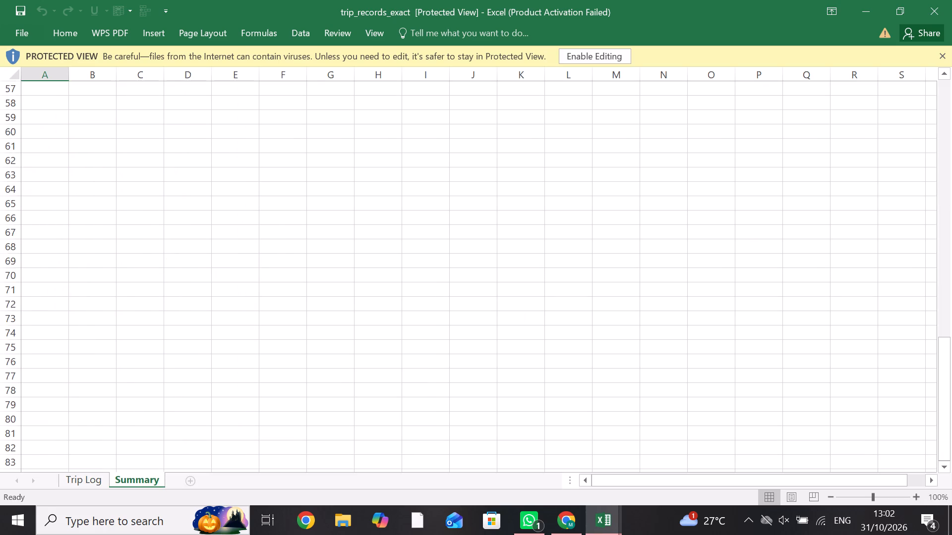
pyautogui.scroll(3, 112, 453)
pyautogui.click(951, 0)
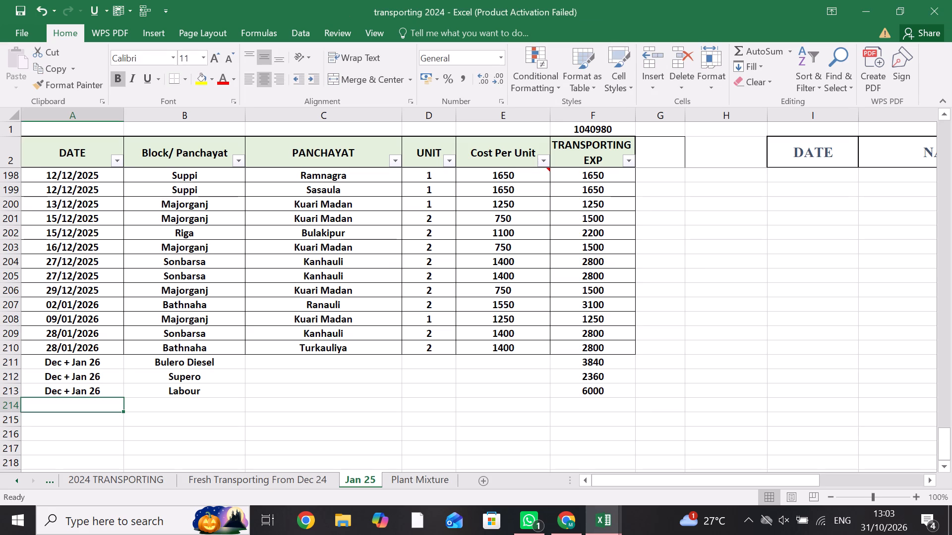
# Switch to Chrome and attach the WhatsApp images "12.56.53 PM" and "12.56.53 PM (1)" from Downloads to the Google AI chat.
pyautogui.click(560, 532)
pyautogui.click(82, 459)
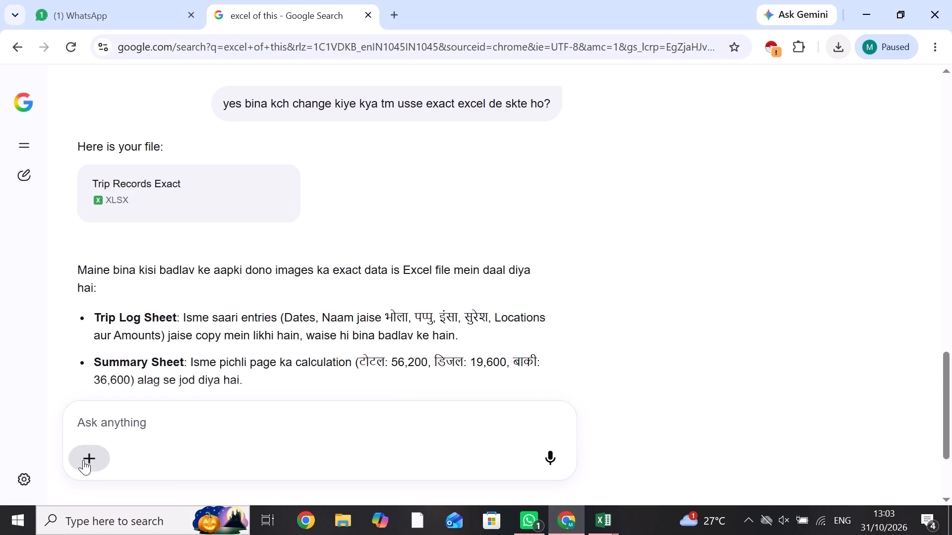
pyautogui.click(132, 336)
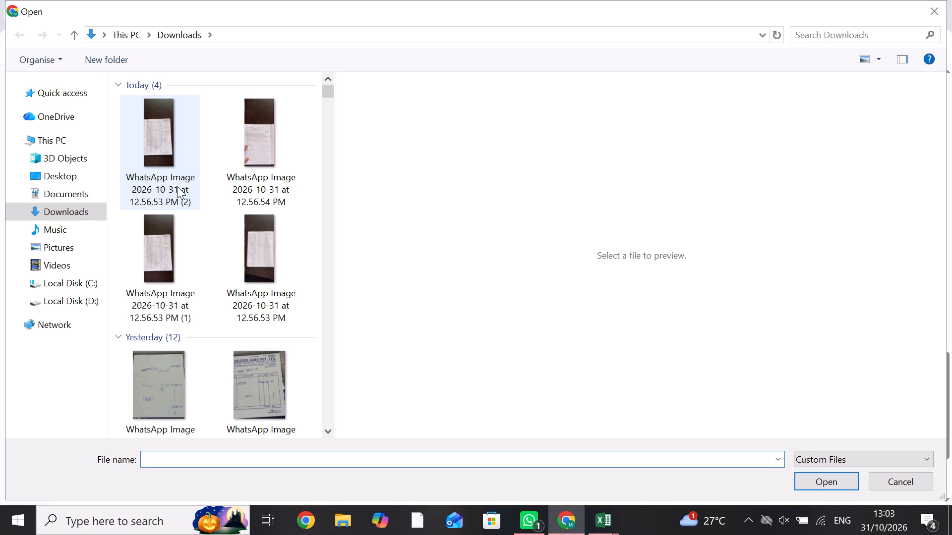
pyautogui.keyDown('shift'); pyautogui.click(160, 262); pyautogui.keyUp('shift')
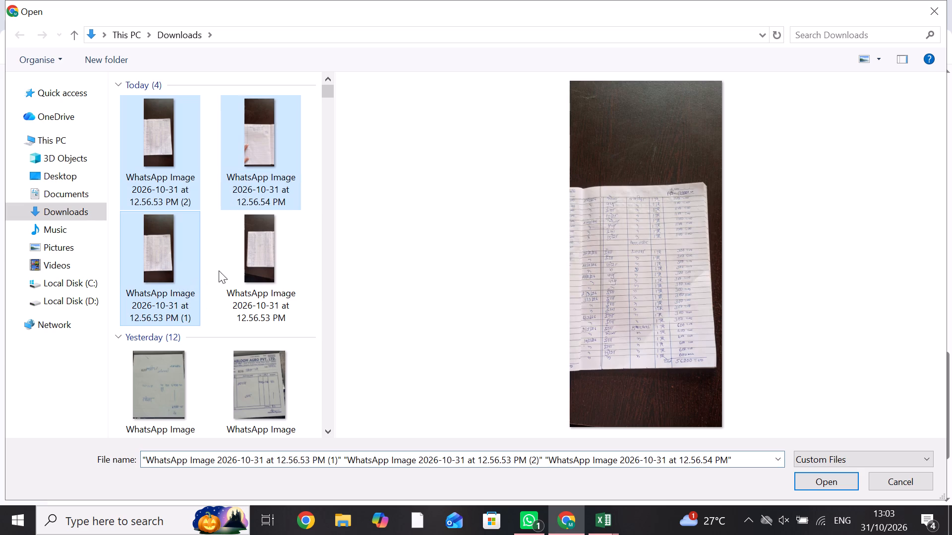
pyautogui.keyDown('shift'); pyautogui.click(262, 264); pyautogui.keyUp('shift')
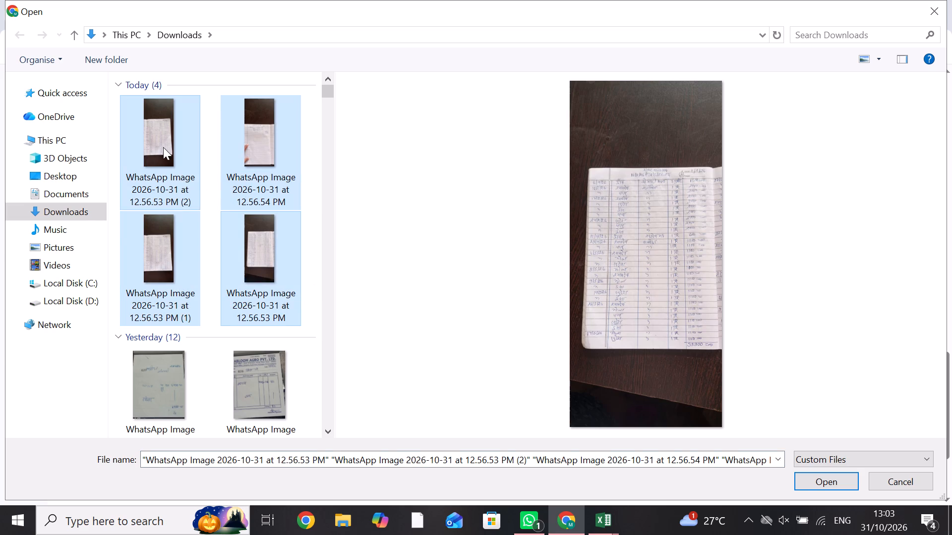
pyautogui.click(163, 147)
pyautogui.click(181, 172)
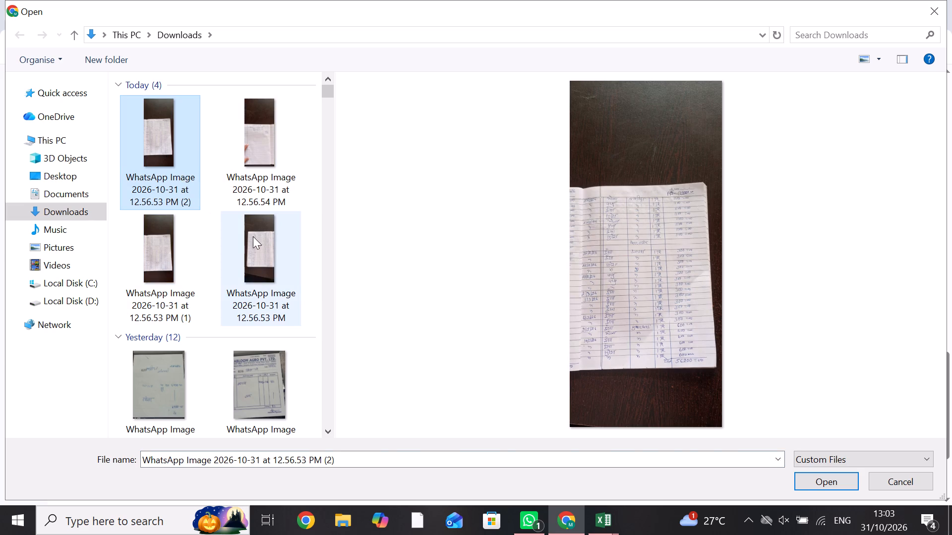
pyautogui.click(184, 235)
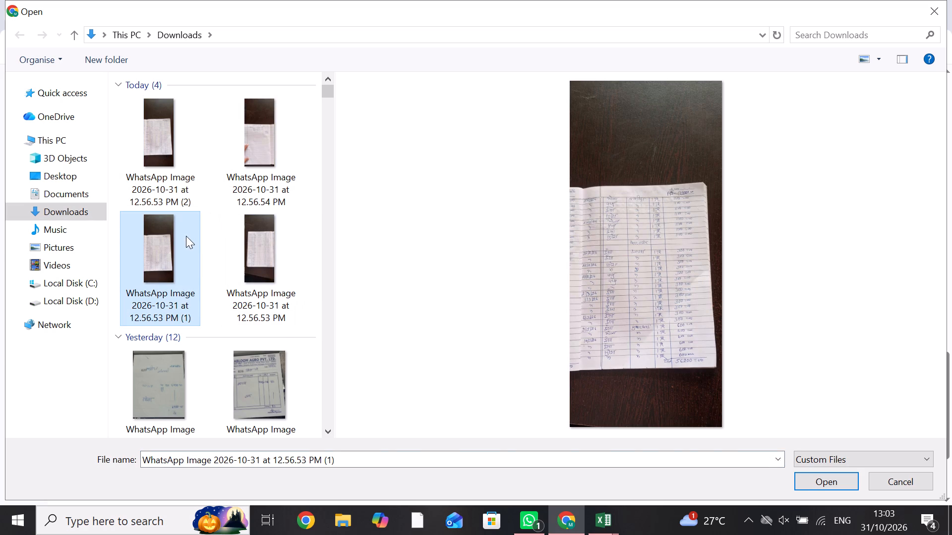
pyautogui.keyDown('shift'); pyautogui.click(242, 245); pyautogui.keyUp('shift')
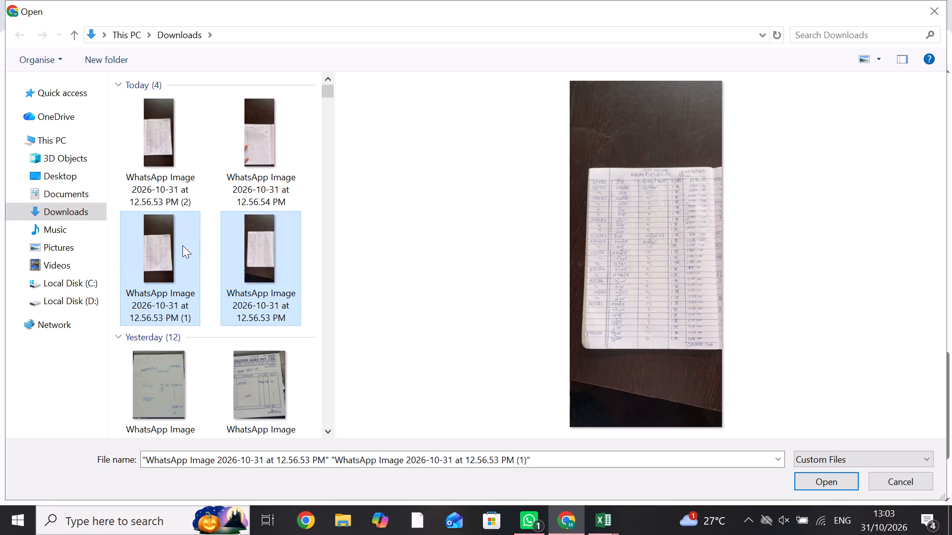
pyautogui.keyDown('shift'); pyautogui.click(265, 174); pyautogui.keyUp('shift')
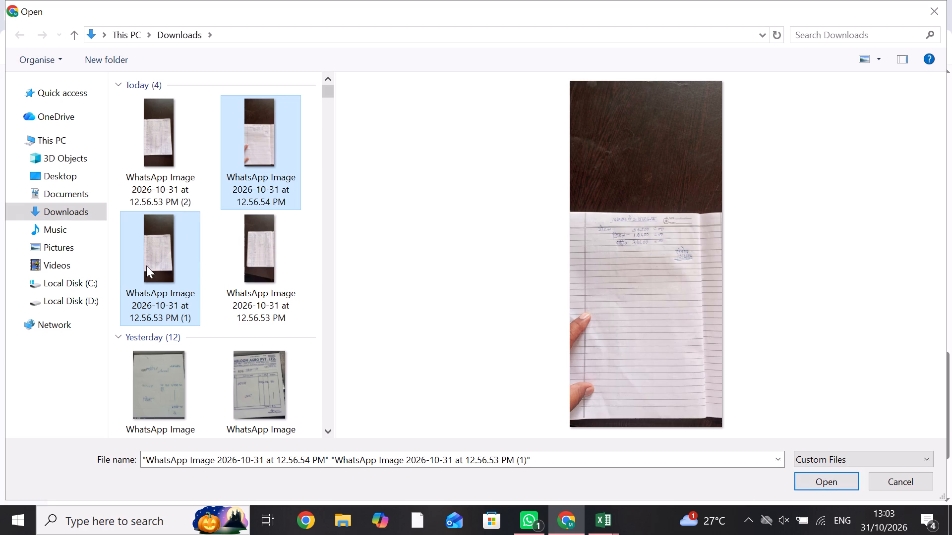
pyautogui.keyDown('shift'); pyautogui.click(279, 269); pyautogui.keyUp('shift')
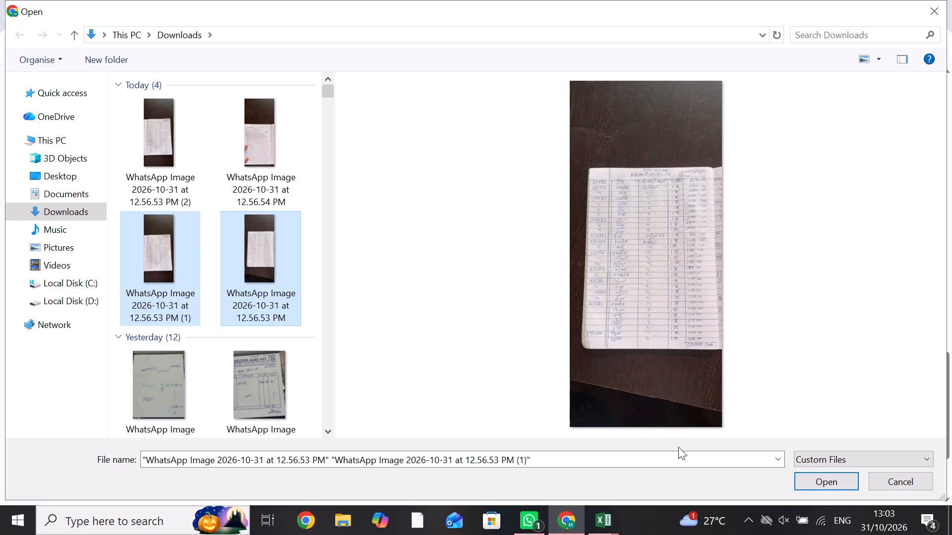
pyautogui.click(833, 482)
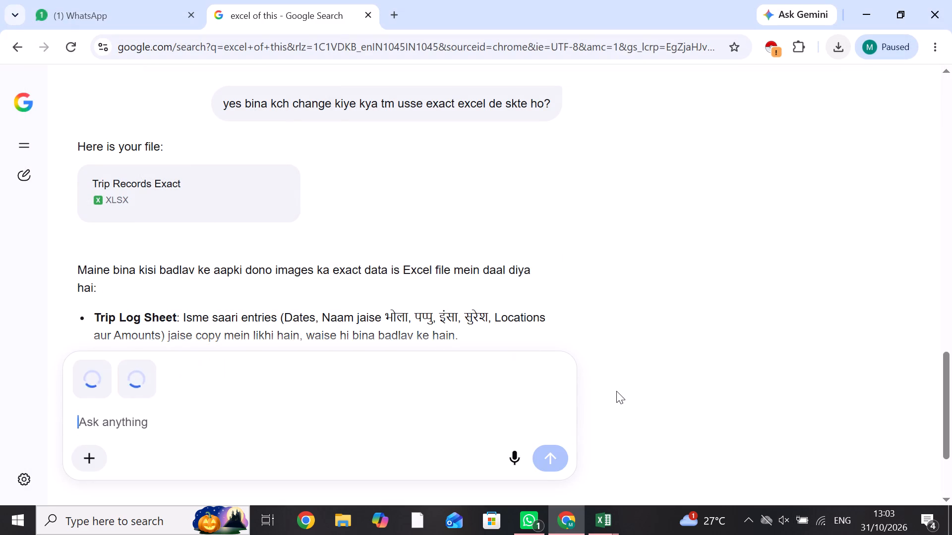
# Send the attached images to the chat with the message "in dono page ka".
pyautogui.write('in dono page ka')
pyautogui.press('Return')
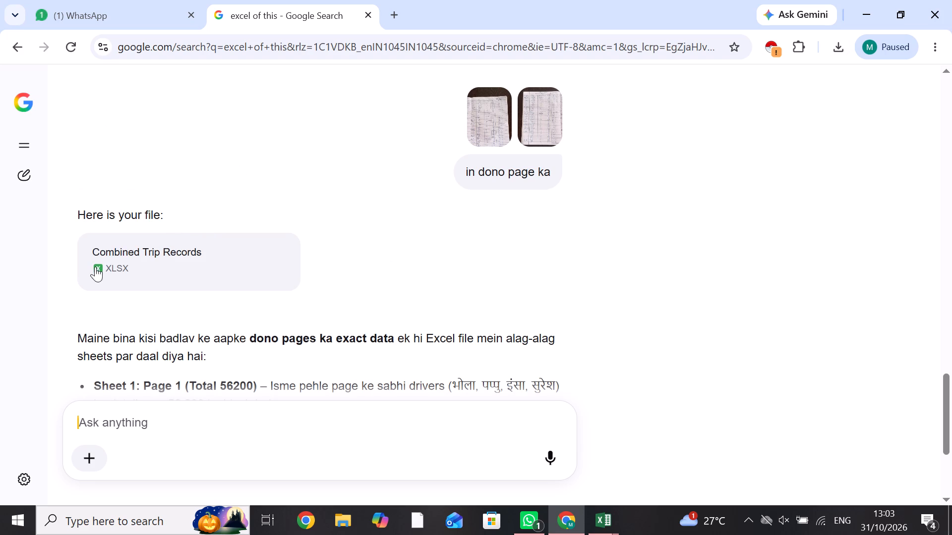
# Download the generated Combined Trip Records XLSX file and open combined_trip_records.xlsx from the download history.
pyautogui.click(121, 294)
pyautogui.click(133, 279)
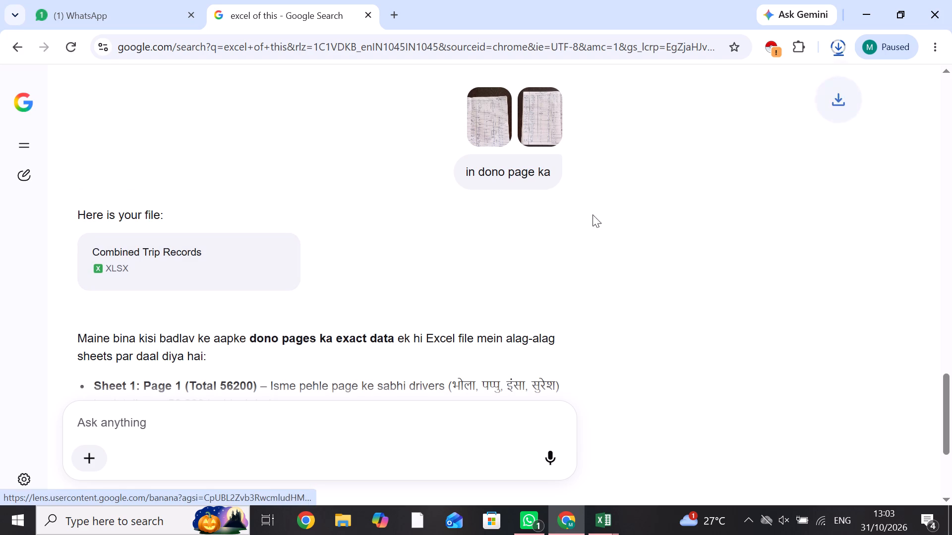
pyautogui.click(832, 51)
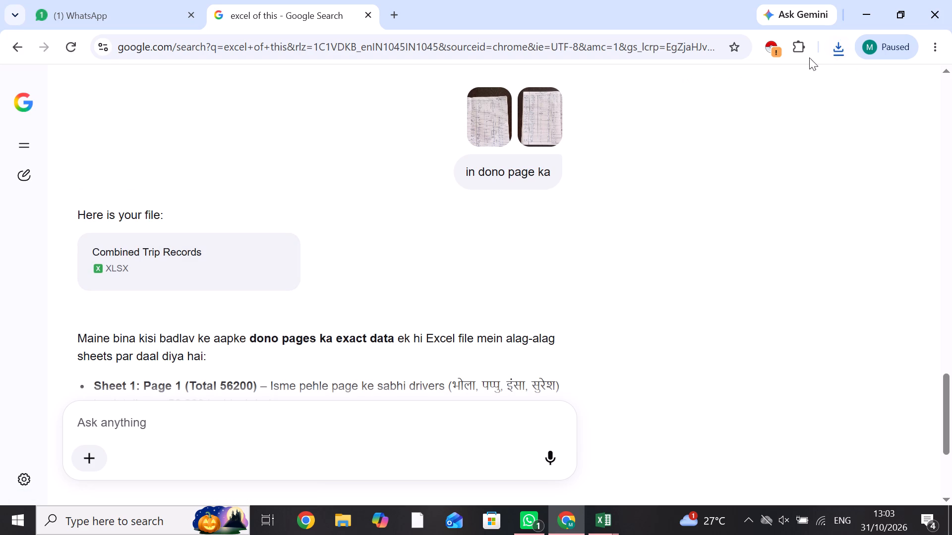
pyautogui.click(836, 41)
pyautogui.click(668, 448)
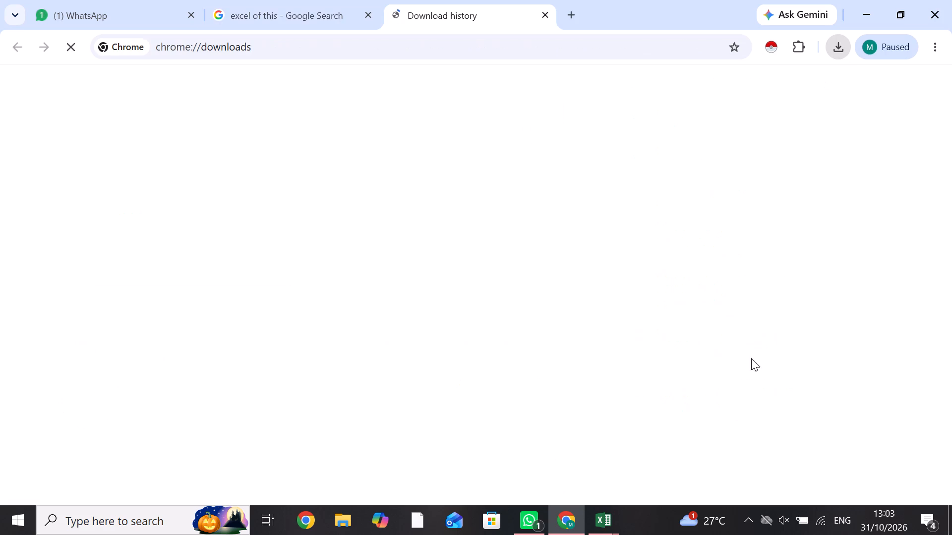
pyautogui.doubleClick(710, 262)
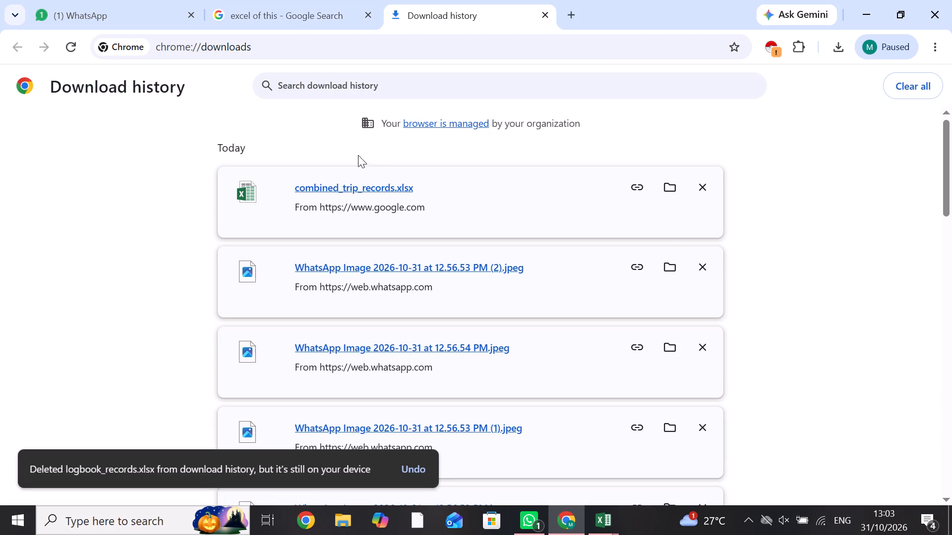
pyautogui.click(347, 185)
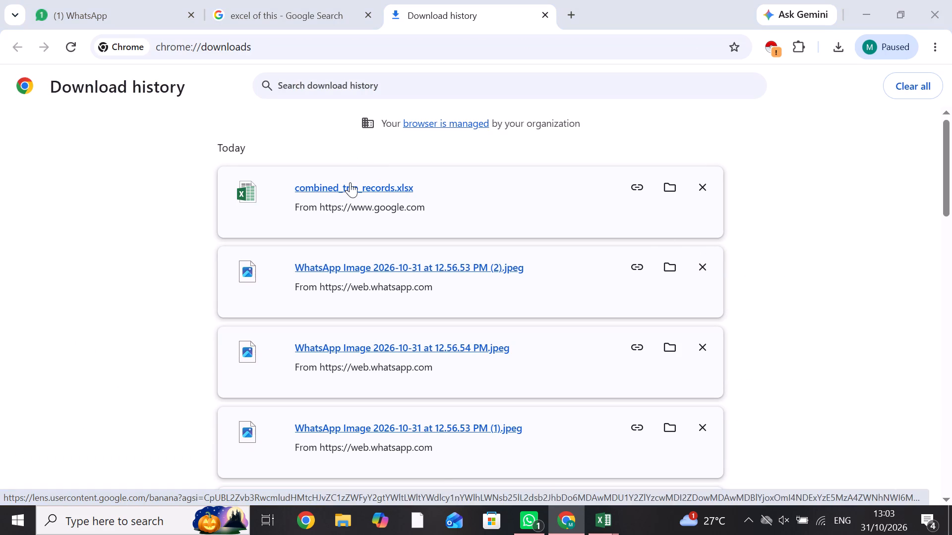
# Enable editing in the combined_trip_records workbook and review its Page 1 and Page 2 sheets.
pyautogui.scroll(-2, 431, 245)
pyautogui.scroll(3, 388, 276)
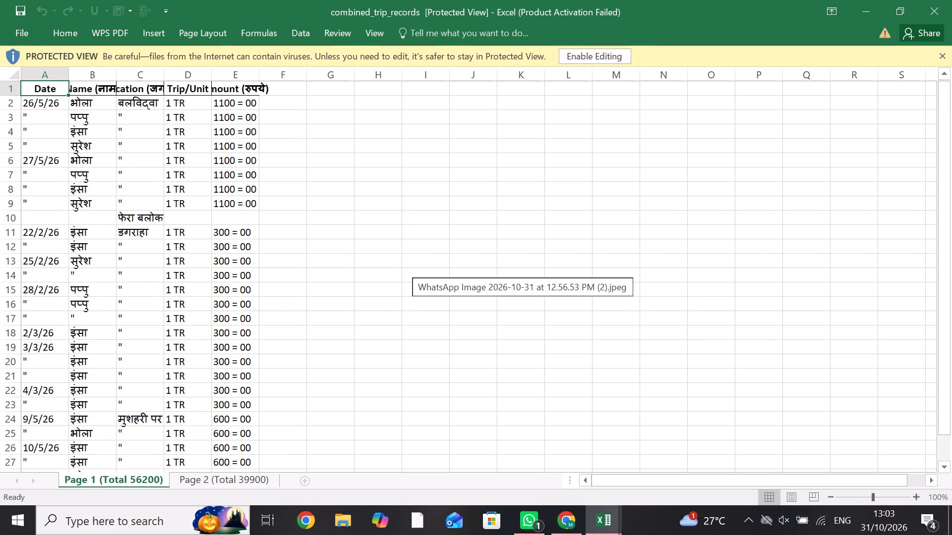
pyautogui.click(584, 53)
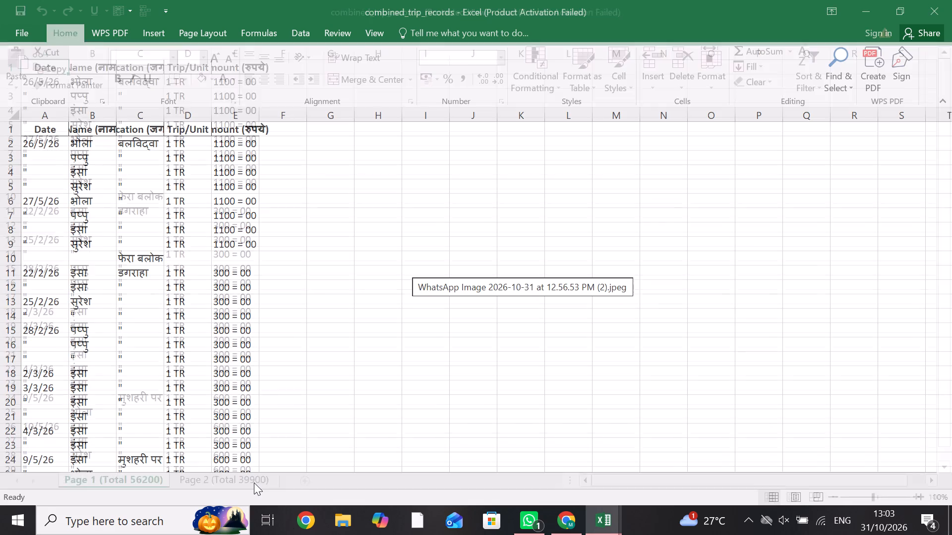
pyautogui.click(254, 482)
pyautogui.click(241, 477)
pyautogui.scroll(3, 118, 275)
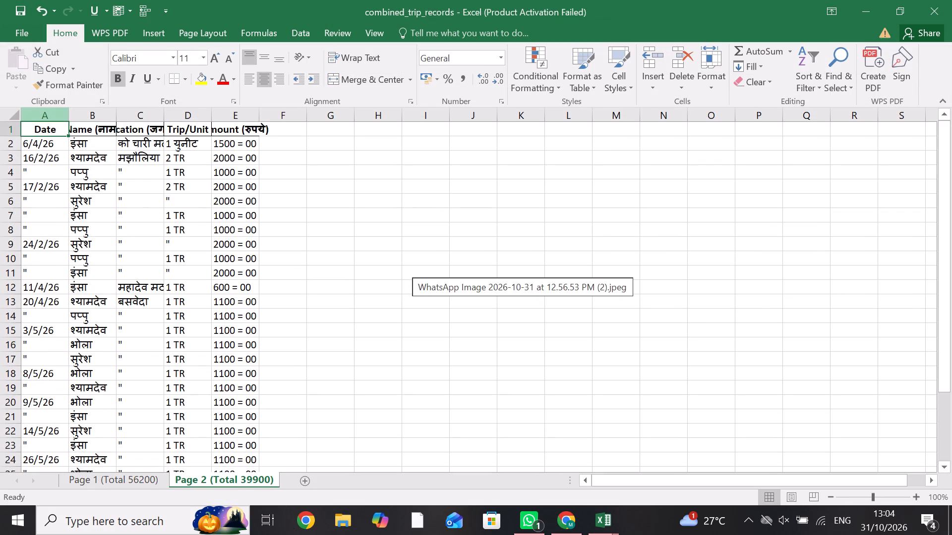
# Auto-fit the widths of the Date and Name columns on the Page 2 sheet of combined_trip_records.
pyautogui.doubleClick(68, 113)
pyautogui.doubleClick(103, 114)
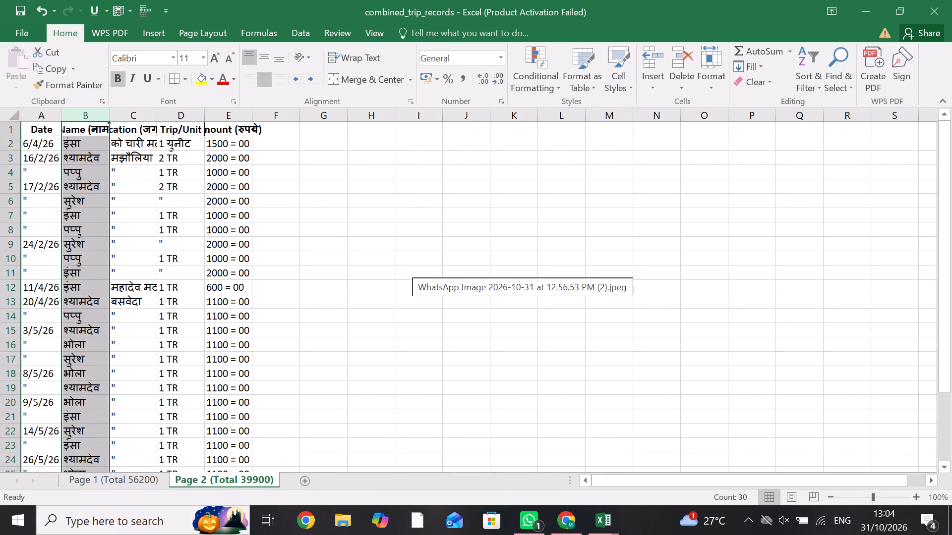
pyautogui.doubleClick(107, 114)
pyautogui.click(272, 227)
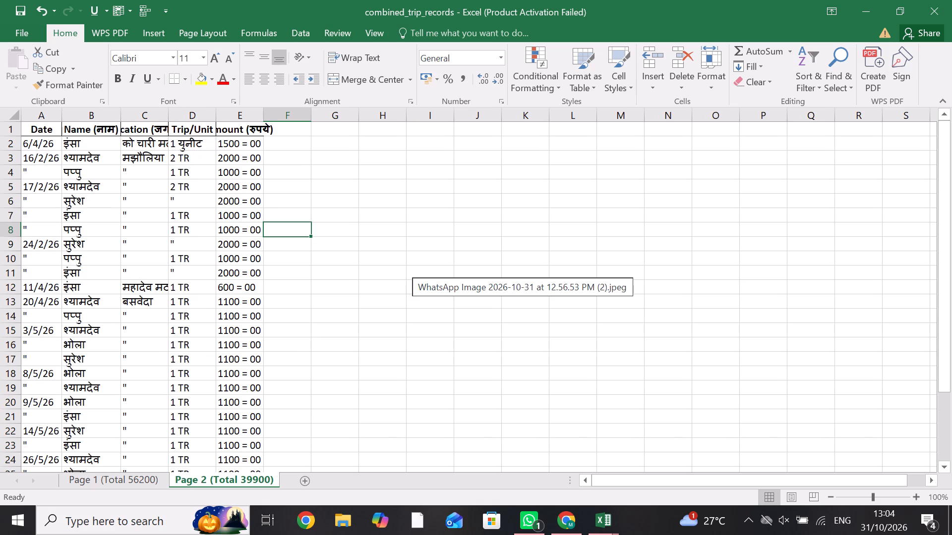
# Copy the dates in A2:A30 of the Page 2 sheet into transporting 2024's Jan 25 sheet, starting at A214.
pyautogui.moveTo(43, 145); pyautogui.dragTo(36, 534)
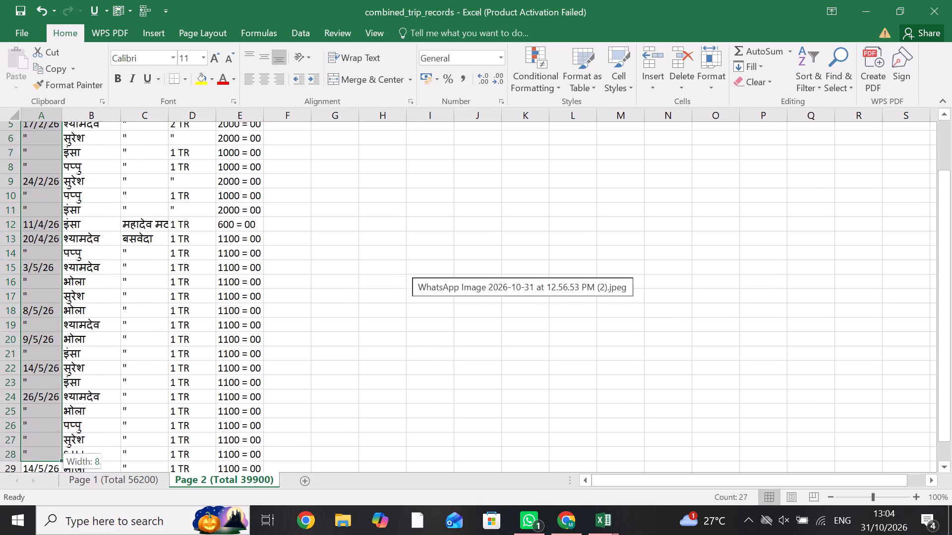
pyautogui.moveTo(36, 534); pyautogui.dragTo(60, 427)
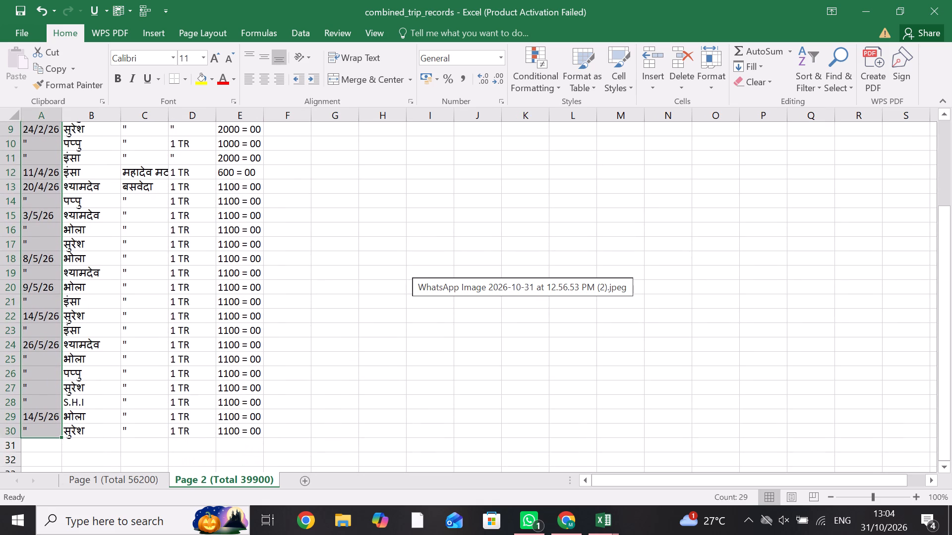
pyautogui.hotkey('ctrl', 'c')
pyautogui.hotkey('alt', 'Tab')
pyautogui.hotkey('alt', 'Tab')
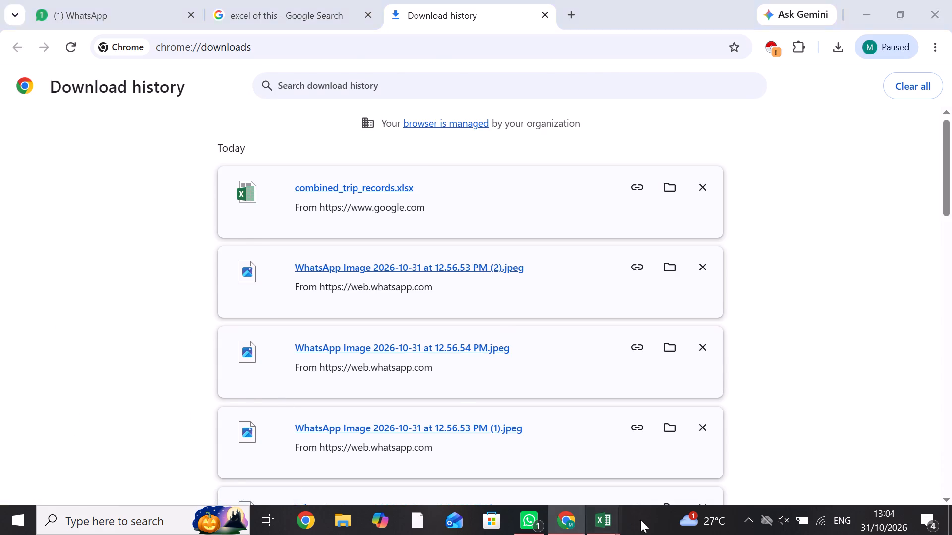
pyautogui.click(608, 522)
pyautogui.click(761, 463)
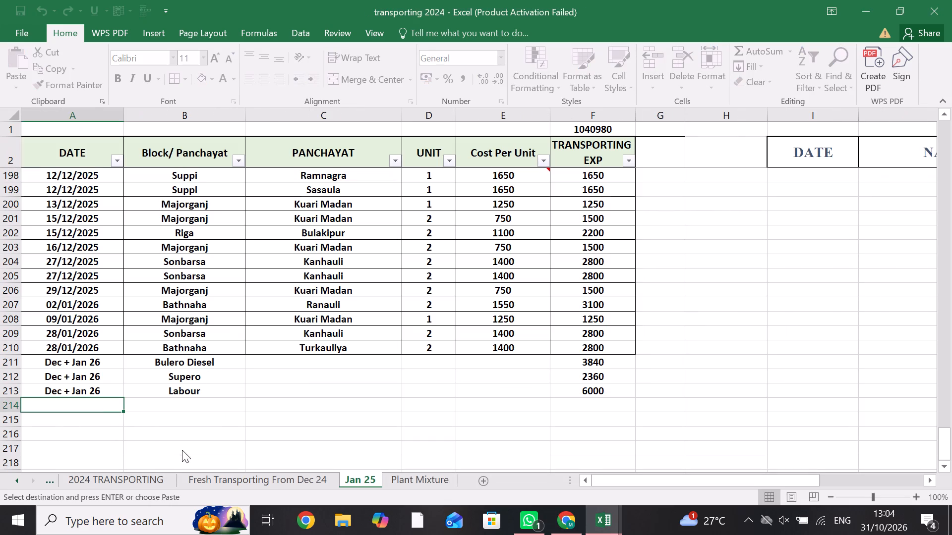
pyautogui.hotkey('ctrl', 'v')
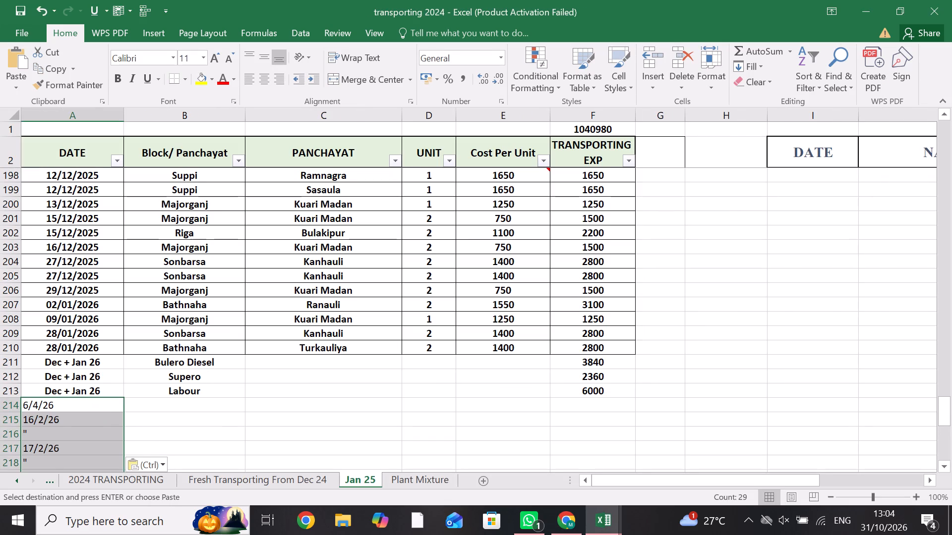
# Replace the ditto marks by filling 16/2/26 down to A216 and 17/2/26 down through A220.
pyautogui.moveTo(32, 421); pyautogui.dragTo(38, 438)
pyautogui.hotkey('ctrl', 'd')
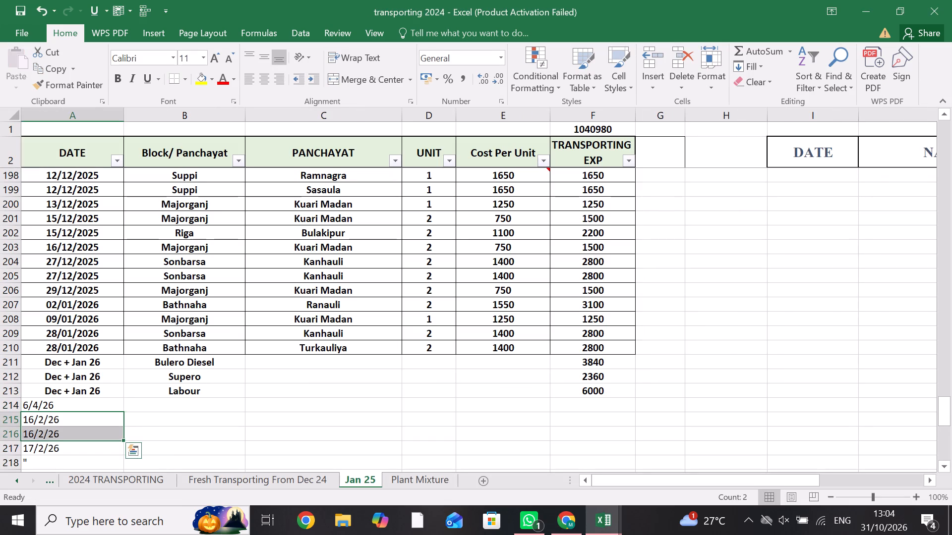
pyautogui.click(41, 451)
pyautogui.hotkey('shift', 'Down')
pyautogui.hotkey('shift', 'Down')
pyautogui.hotkey('shift', 'Down')
pyautogui.hotkey('shift', 'Down')
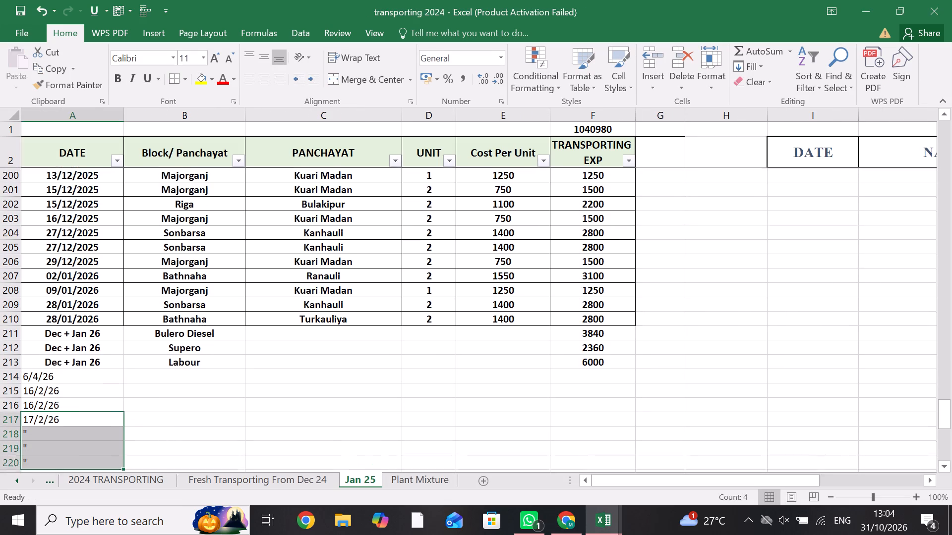
pyautogui.hotkey('shift', 'Down')
pyautogui.hotkey('shift', 'Up')
pyautogui.hotkey('shift', 'Up')
pyautogui.hotkey('ctrl', 'd')
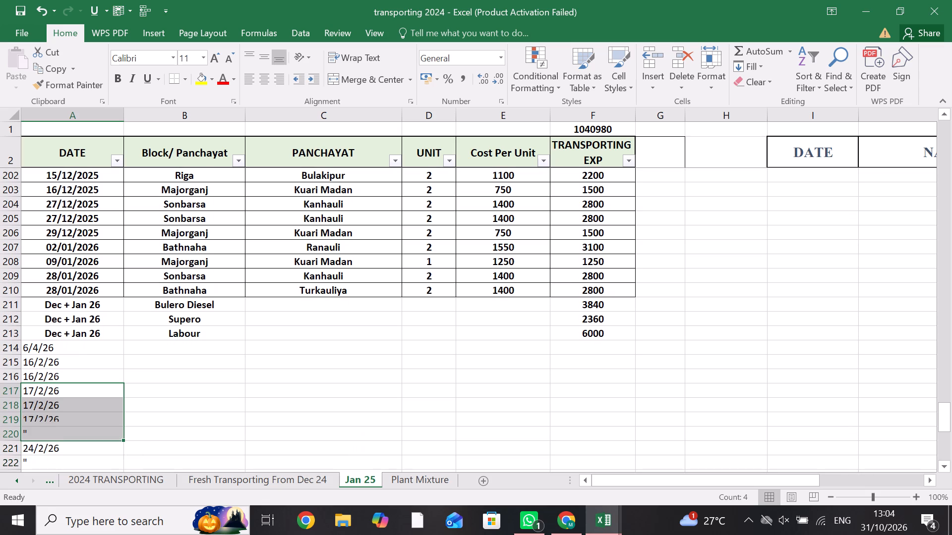
# Fill the date 24/2/26 from A221 down through A223 in place of the ditto marks.
pyautogui.press('Down')
pyautogui.press('Down')
pyautogui.press('Down')
pyautogui.press('Down')
pyautogui.hotkey('shift', 'Down')
pyautogui.hotkey('shift', 'Down')
pyautogui.hotkey('shift', 'Down')
pyautogui.hotkey('shift', 'Down')
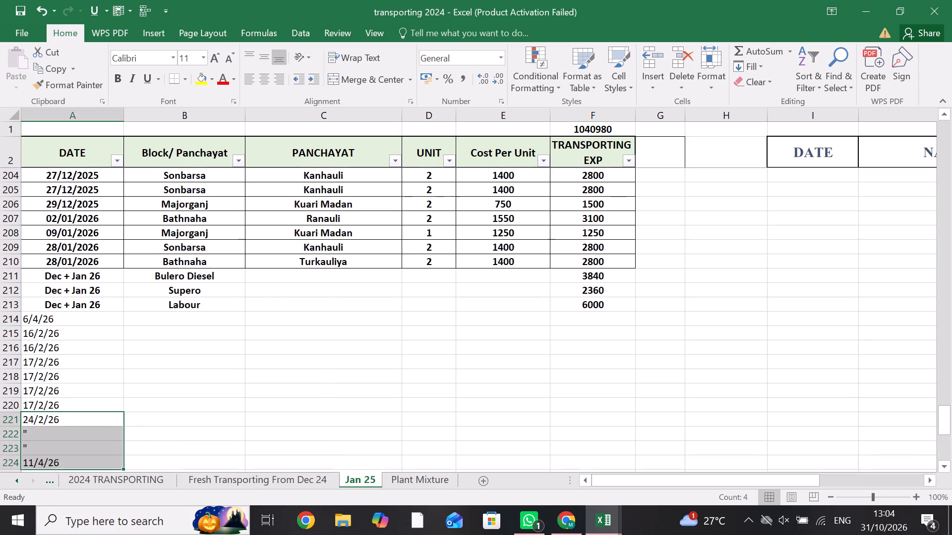
pyautogui.hotkey('shift', 'Up')
pyautogui.hotkey('shift', 'Up')
pyautogui.hotkey('ctrl', 'd')
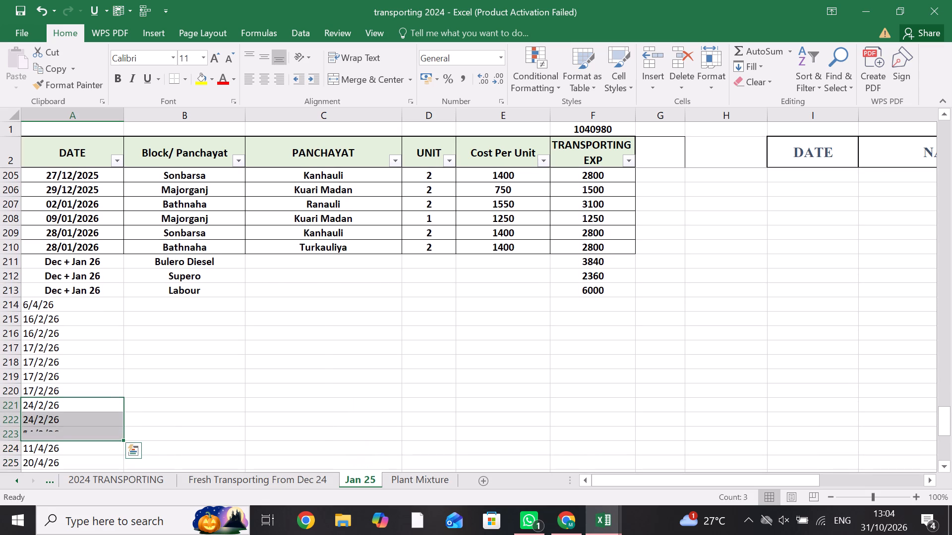
# Fill the date 20/4/26 from A225 down into A226 in place of the ditto mark.
pyautogui.press('Down')
pyautogui.press('Down')
pyautogui.press('Down')
pyautogui.press('Down')
pyautogui.press('Down')
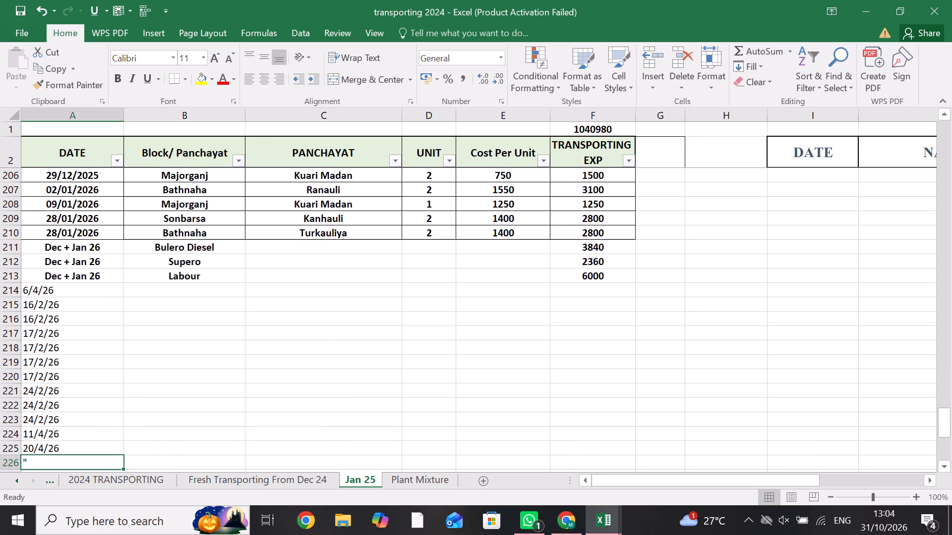
pyautogui.press('Up')
pyautogui.hotkey('shift', 'Down')
pyautogui.hotkey('shift', 'Down')
pyautogui.hotkey('shift', 'Down')
pyautogui.hotkey('shift', 'Up')
pyautogui.hotkey('shift', 'Up')
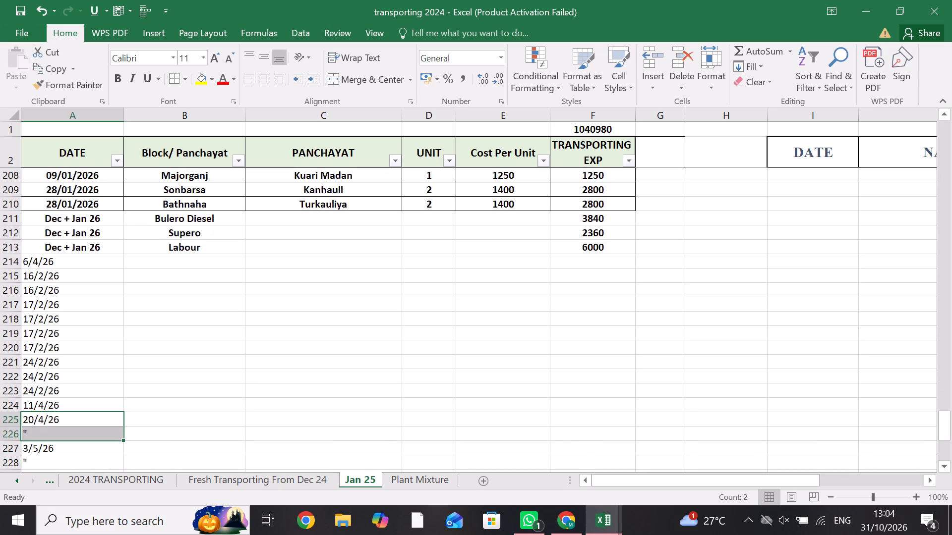
pyautogui.hotkey('ctrl', 'd')
# Replace the ditto marks by filling 3/5/26 from A227 down through A229 and 8/5/26 from A230 into A231.
pyautogui.scroll(-1, 319, 336)
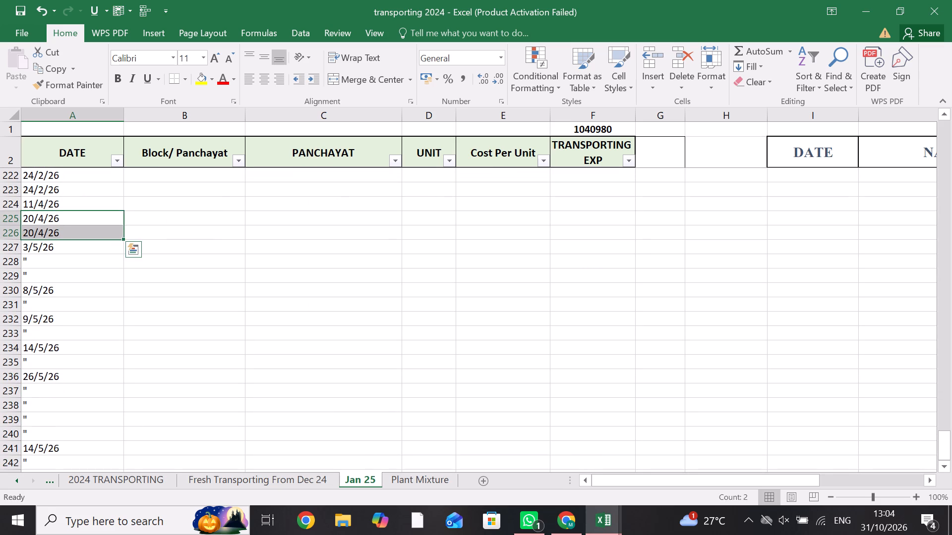
pyautogui.moveTo(48, 246); pyautogui.dragTo(48, 272)
pyautogui.hotkey('ctrl', 'd')
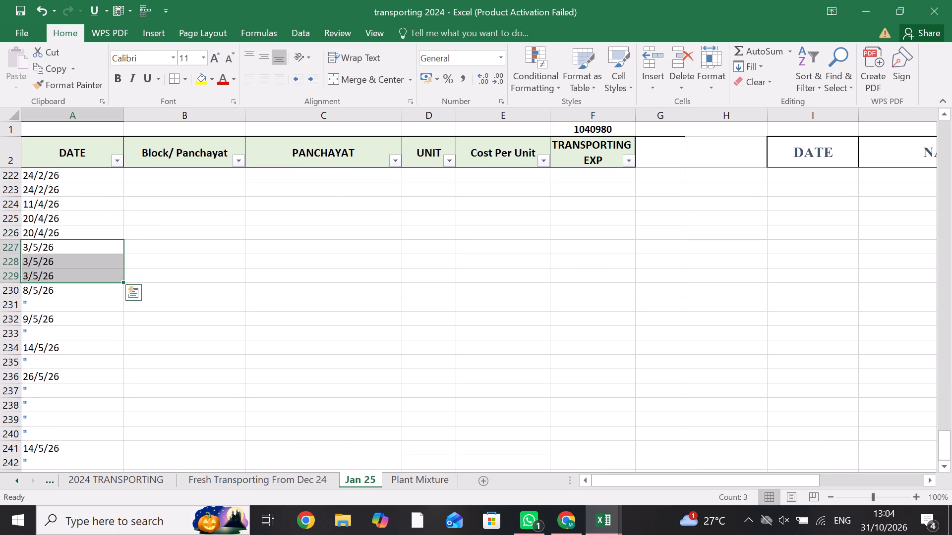
pyautogui.click(52, 283)
pyautogui.moveTo(49, 291); pyautogui.dragTo(49, 305)
pyautogui.hotkey('ctrl', 'd')
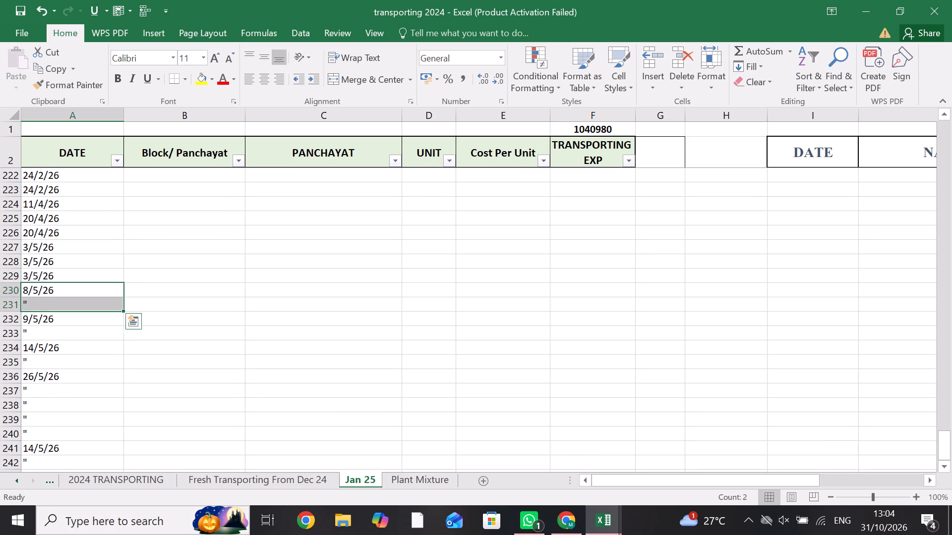
# Replace the ditto marks by filling 9/5/26 from A232 into A233 and 14/5/26 from A234 into A235.
pyautogui.moveTo(50, 320); pyautogui.dragTo(52, 329)
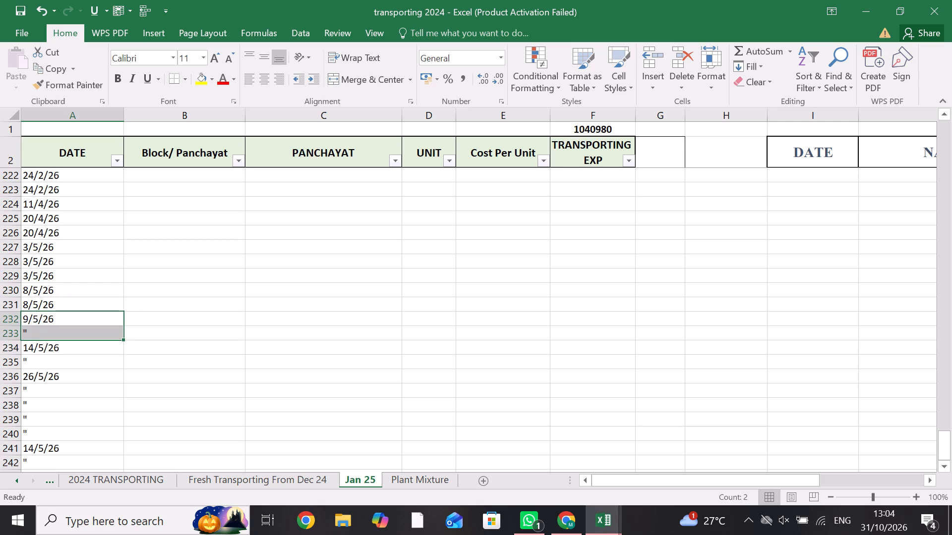
pyautogui.hotkey('ctrl', 'd')
pyautogui.moveTo(59, 351); pyautogui.dragTo(59, 359)
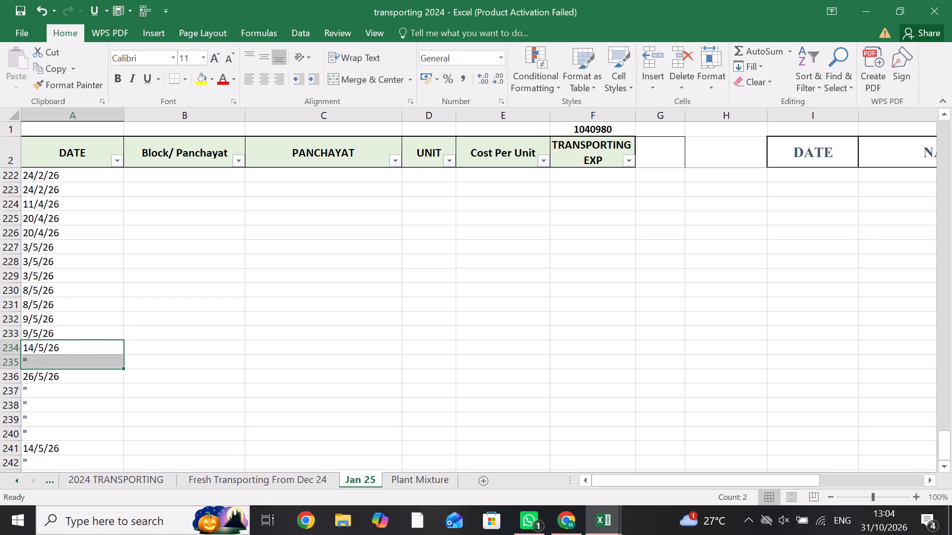
pyautogui.hotkey('ctrl', 'c')
pyautogui.hotkey('ctrl', 'd')
# Replace the ditto marks by filling 26/5/26 from A236 down through A240 and 14/5/26 from A241 into A242.
pyautogui.moveTo(48, 378); pyautogui.dragTo(48, 430)
pyautogui.hotkey('ctrl', 'd')
pyautogui.scroll(-1, 56, 433)
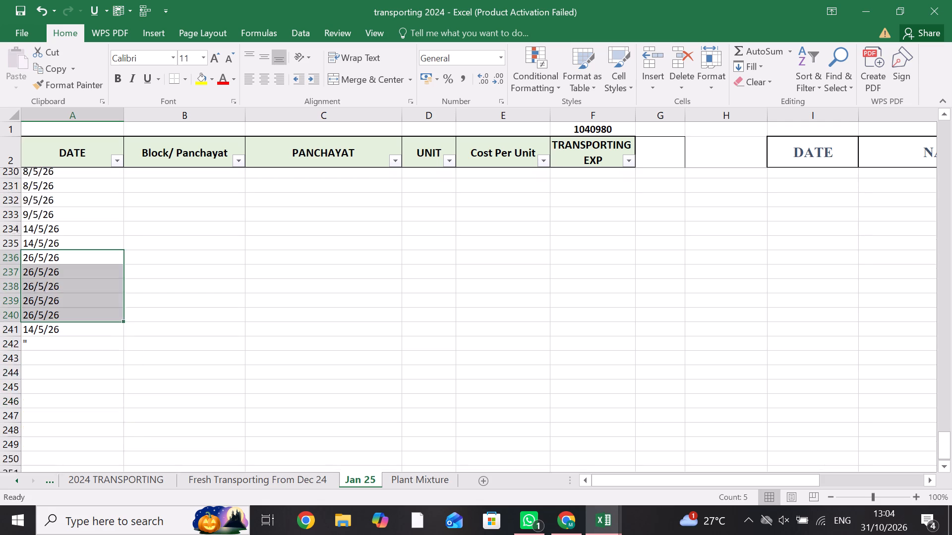
pyautogui.moveTo(41, 247); pyautogui.dragTo(42, 259)
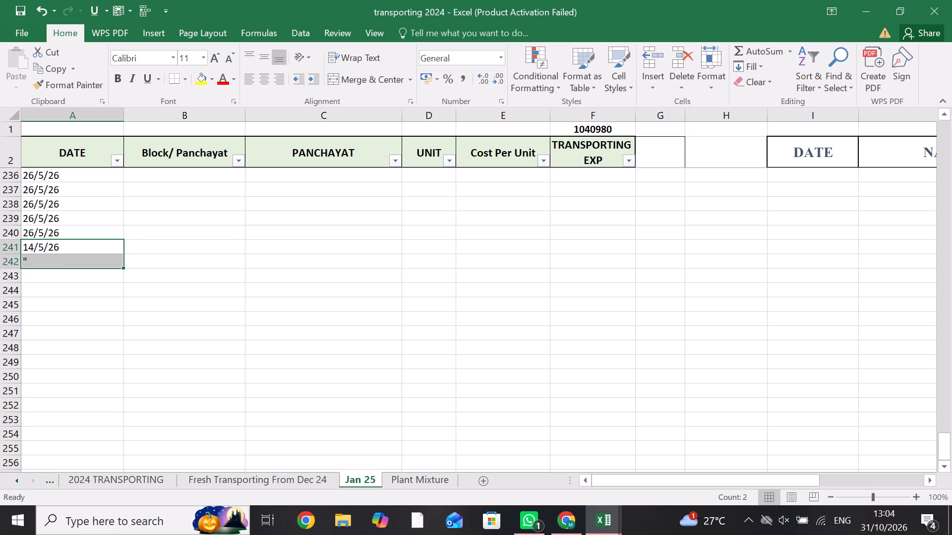
pyautogui.hotkey('ctrl', 'd')
# Autofit the Location column on the Page 2 sheet of the combined_trip_records workbook.
pyautogui.hotkey('alt', 'Tab')
pyautogui.scroll(5, 179, 272)
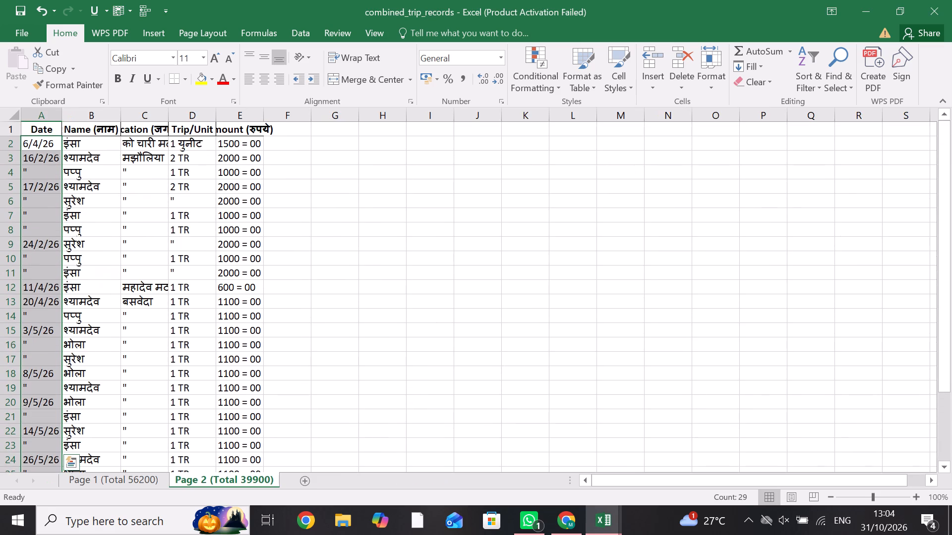
pyautogui.scroll(2, 173, 245)
pyautogui.doubleClick(169, 116)
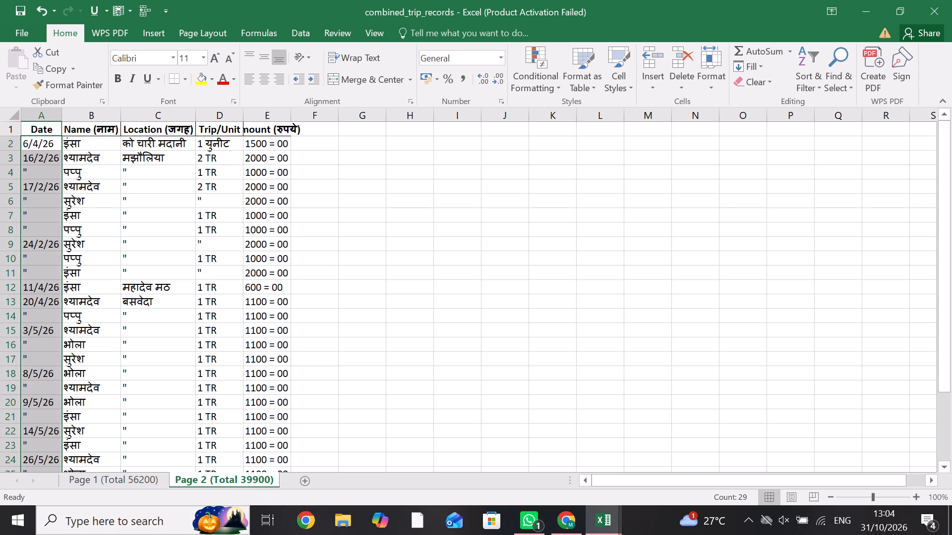
# Copy the amounts in E2:E30 of the Page 2 sheet into transporting 2024's Jan 25 sheet, starting at F214.
pyautogui.moveTo(262, 141); pyautogui.dragTo(282, 522)
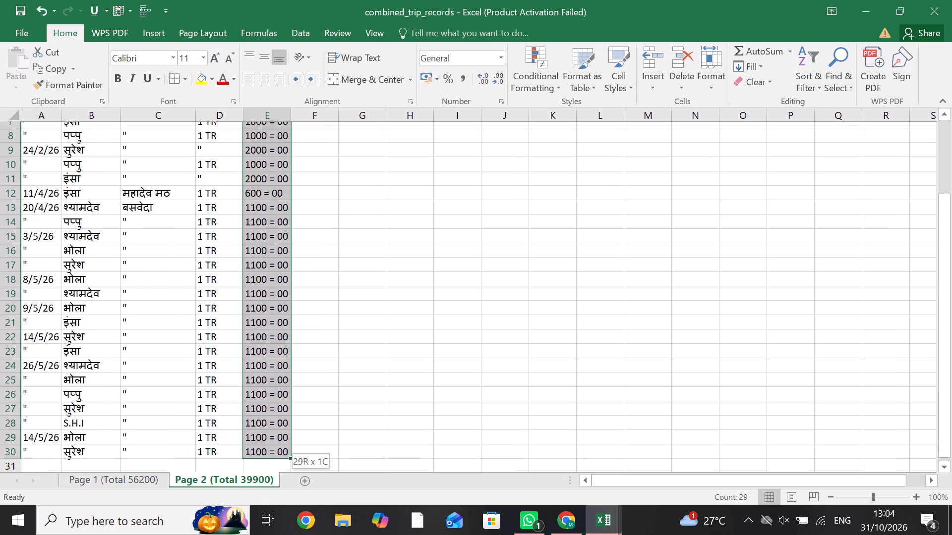
pyautogui.moveTo(282, 522); pyautogui.dragTo(271, 442)
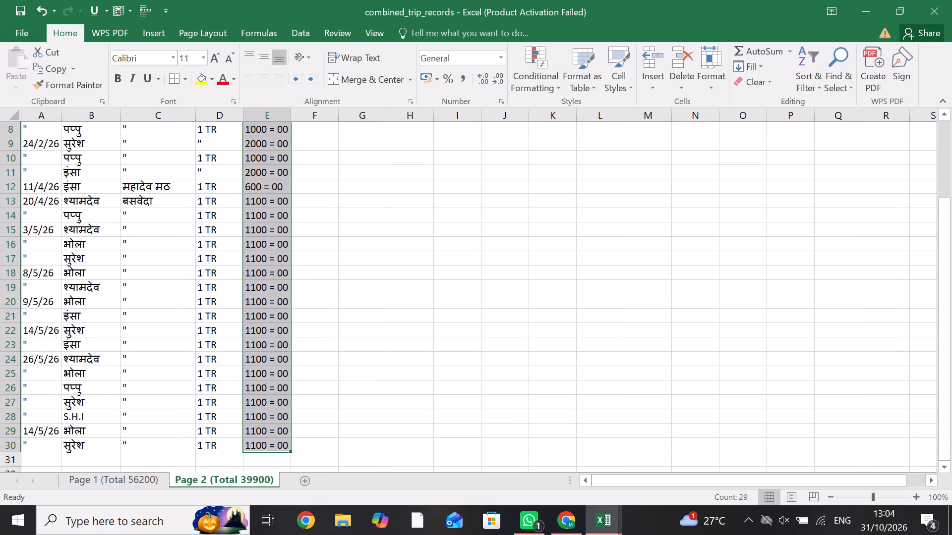
pyautogui.scroll(2, 229, 400)
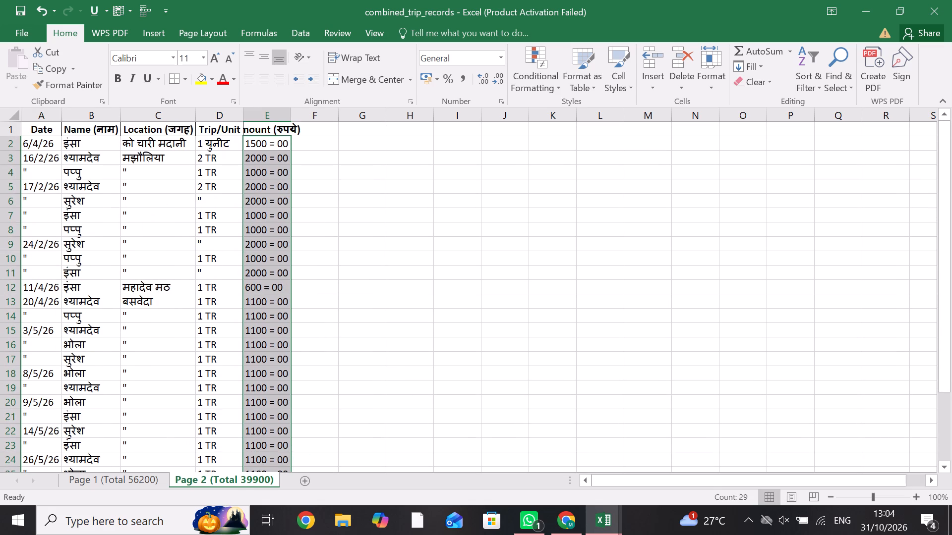
pyautogui.hotkey('ctrl', 'c')
pyautogui.hotkey('alt', 'Tab')
pyautogui.scroll(1, 196, 231)
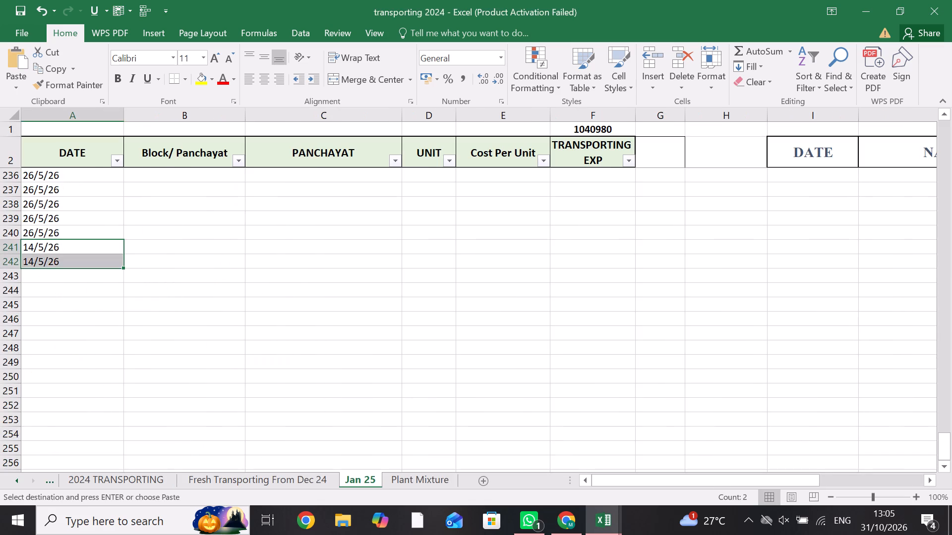
pyautogui.scroll(1, 196, 231)
pyautogui.click(595, 260)
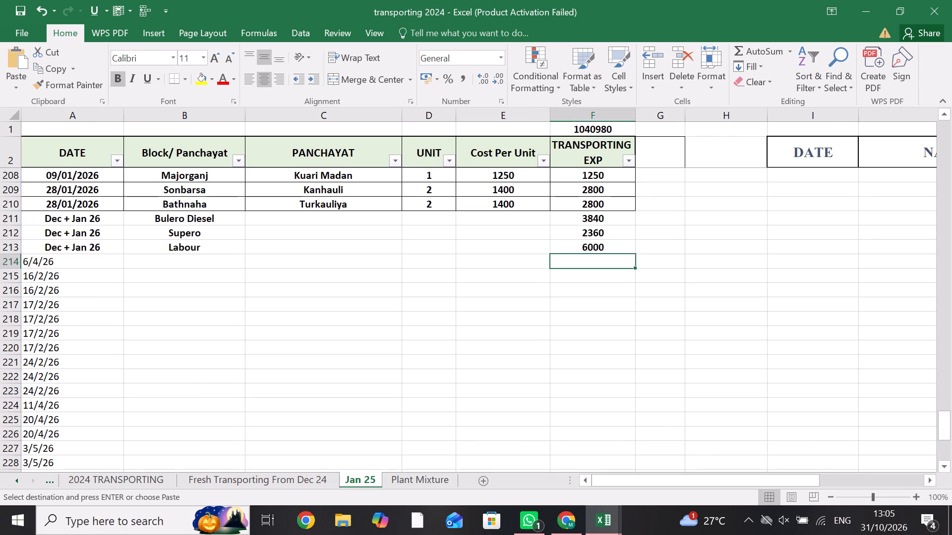
pyautogui.hotkey('ctrl', 'v')
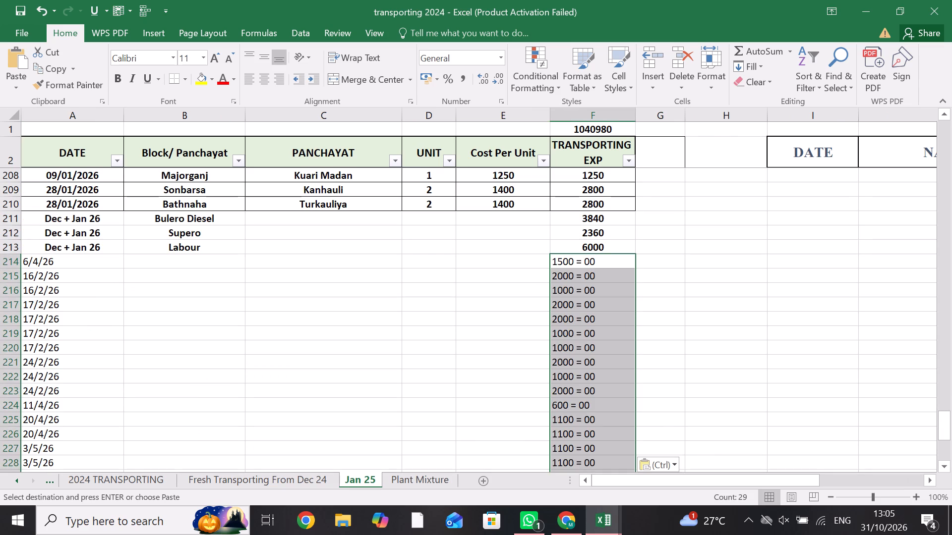
pyautogui.scroll(-1, 217, 296)
pyautogui.scroll(-1, 41, 425)
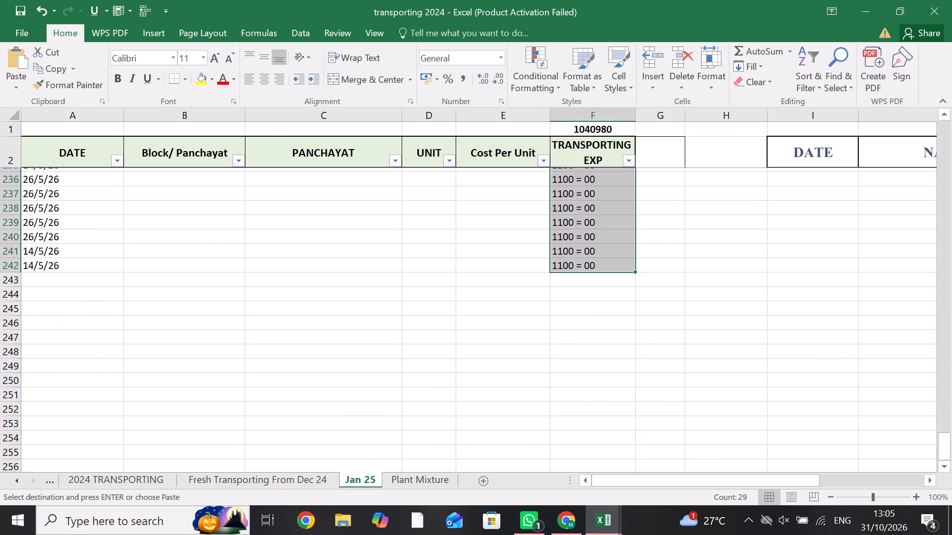
pyautogui.click(29, 273)
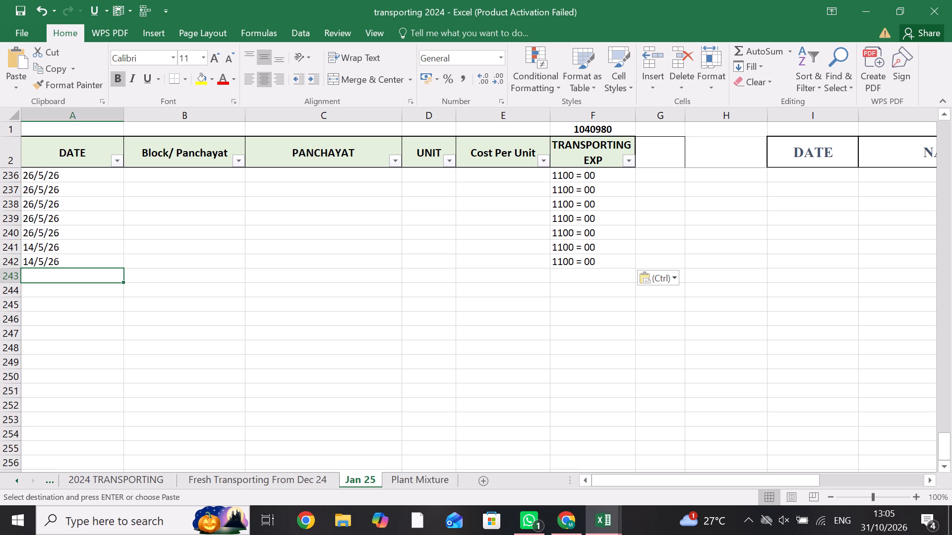
# Check the first trip's location in combined_trip_records and enter it as Koari Madan in B214 of the Jan 25 sheet.
pyautogui.scroll(3, 284, 295)
pyautogui.scroll(-1, 465, 305)
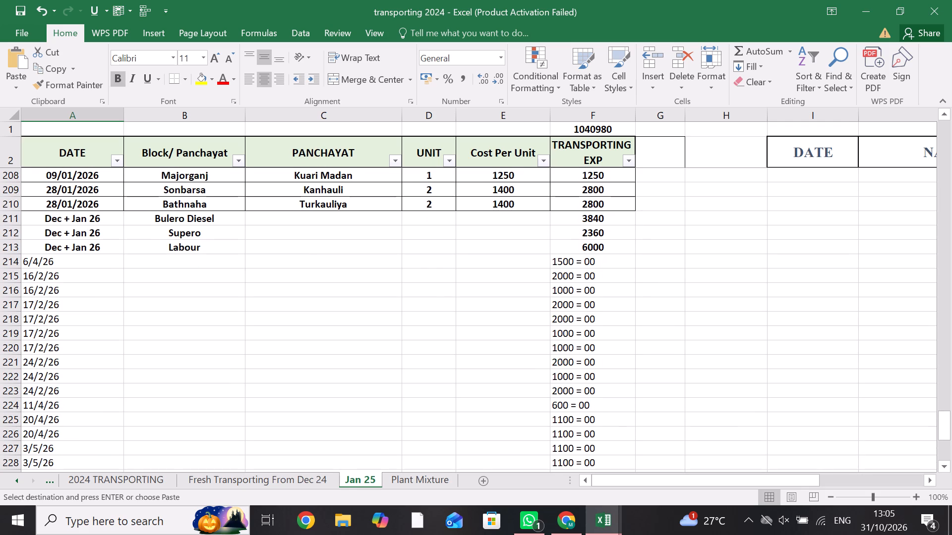
pyautogui.hotkey('alt', 'Tab')
pyautogui.scroll(2, 204, 230)
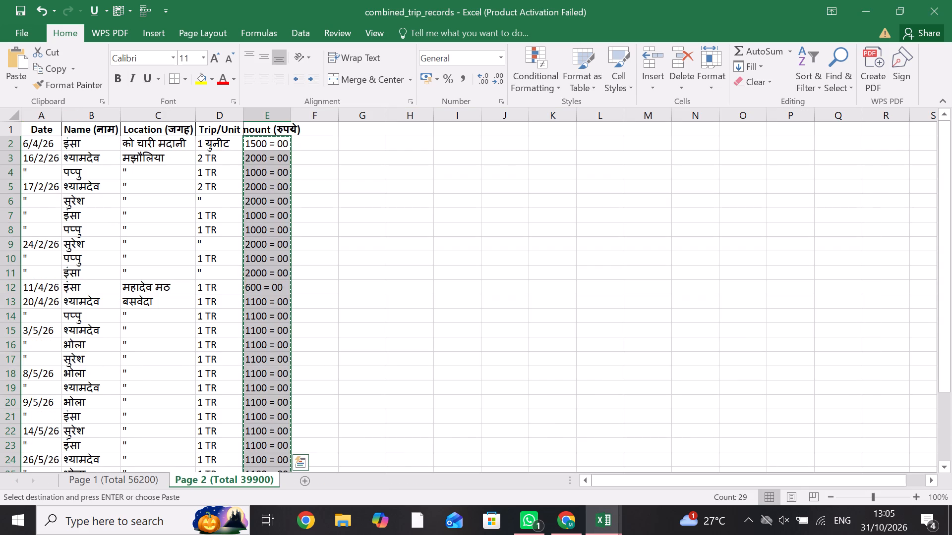
pyautogui.hotkey('alt', 'Tab')
pyautogui.click(168, 257)
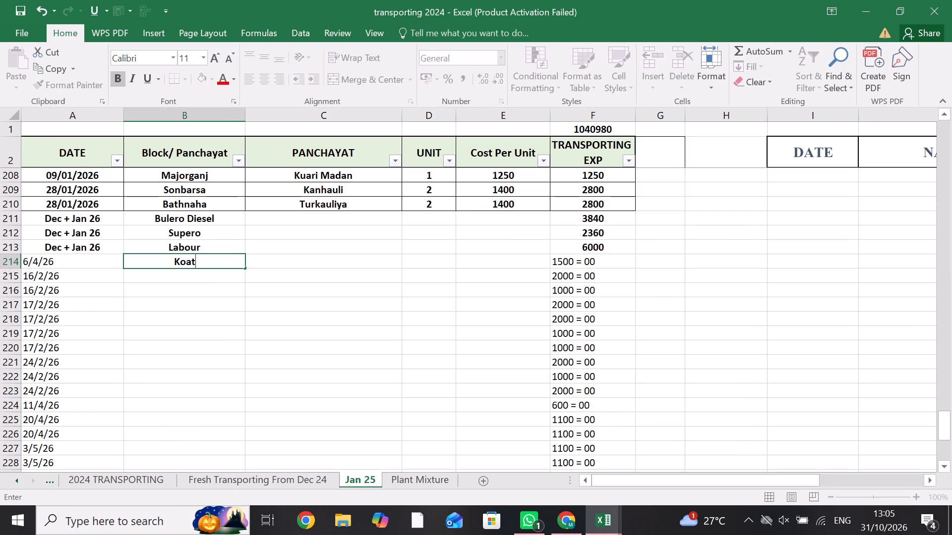
pyautogui.press('BackSpace')
pyautogui.press('BackSpace')
pyautogui.press('r')
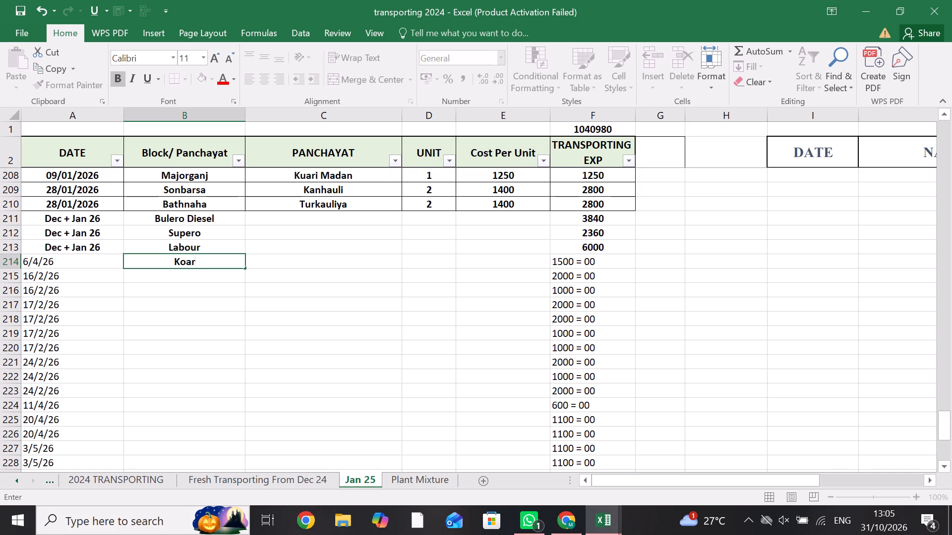
pyautogui.write('i ma')
pyautogui.press('BackSpace')
pyautogui.press('Return')
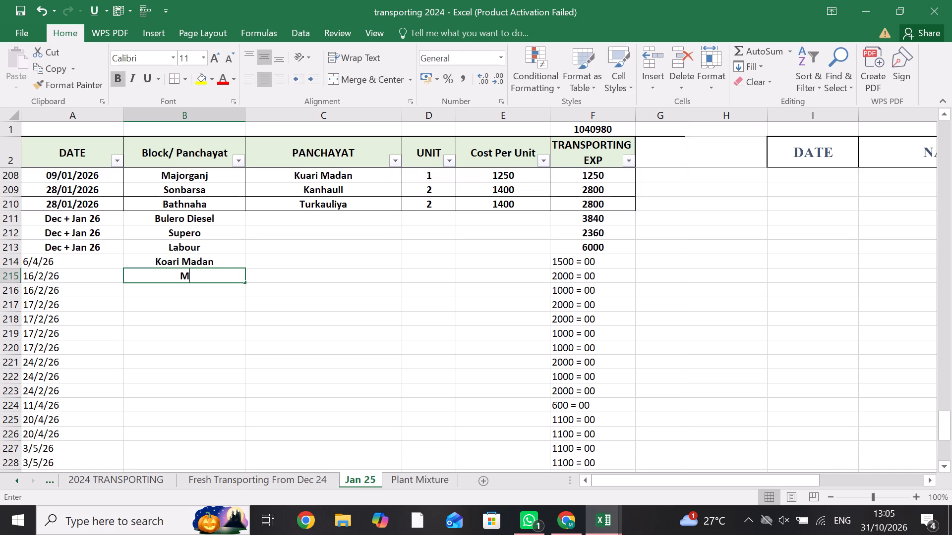
# Enter Majhauliya in B215 and fill it down through B223.
pyautogui.press('Down')
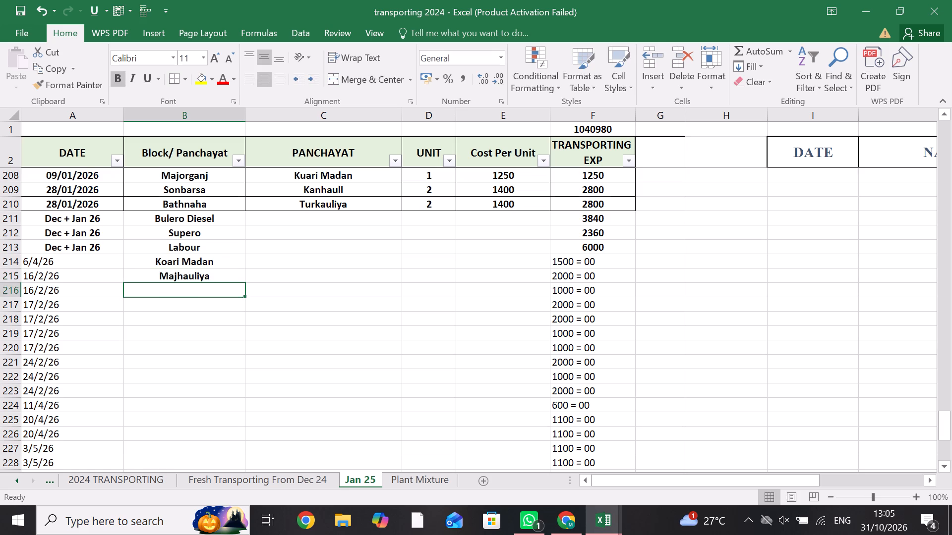
pyautogui.press('Up')
pyautogui.hotkey('shift', 'Down')
pyautogui.hotkey('shift', 'Down')
pyautogui.hotkey('shift', 'Down')
pyautogui.hotkey('shift', 'Down')
pyautogui.hotkey('shift', 'Down')
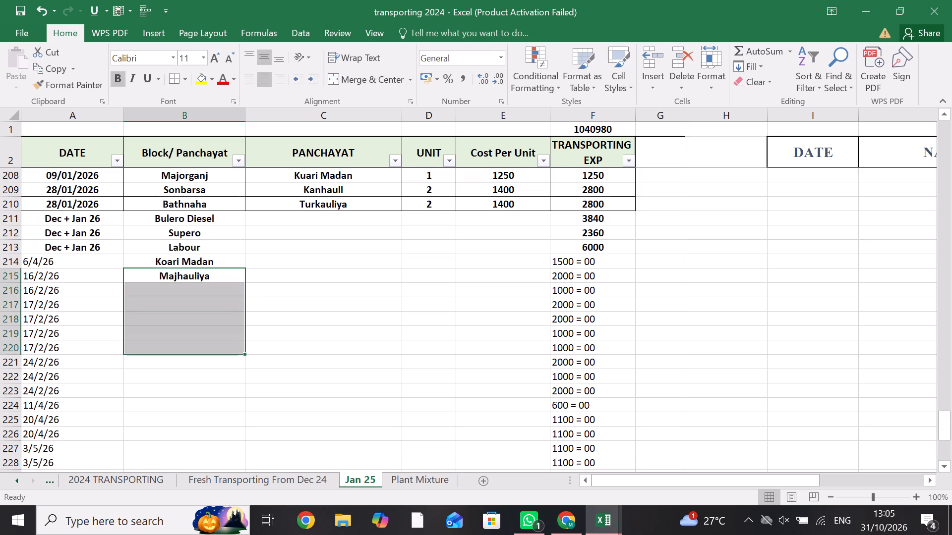
pyautogui.hotkey('shift', 'Down')
pyautogui.hotkey('shift', 'Down')
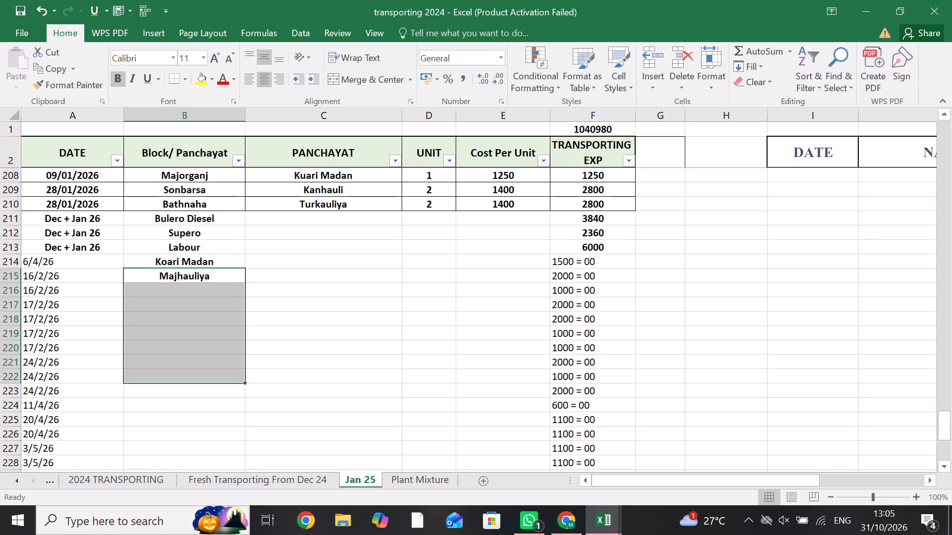
pyautogui.hotkey('shift', 'Down')
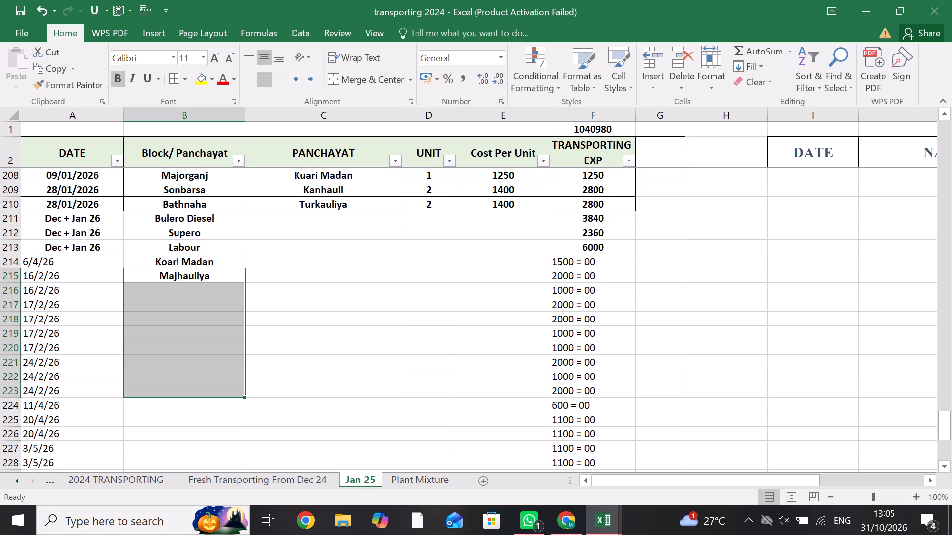
pyautogui.hotkey('ctrl', 'd')
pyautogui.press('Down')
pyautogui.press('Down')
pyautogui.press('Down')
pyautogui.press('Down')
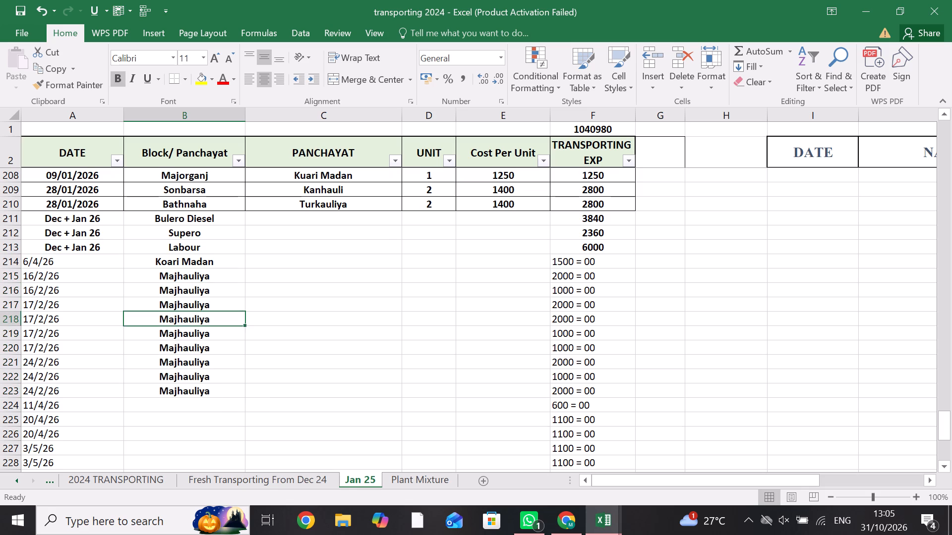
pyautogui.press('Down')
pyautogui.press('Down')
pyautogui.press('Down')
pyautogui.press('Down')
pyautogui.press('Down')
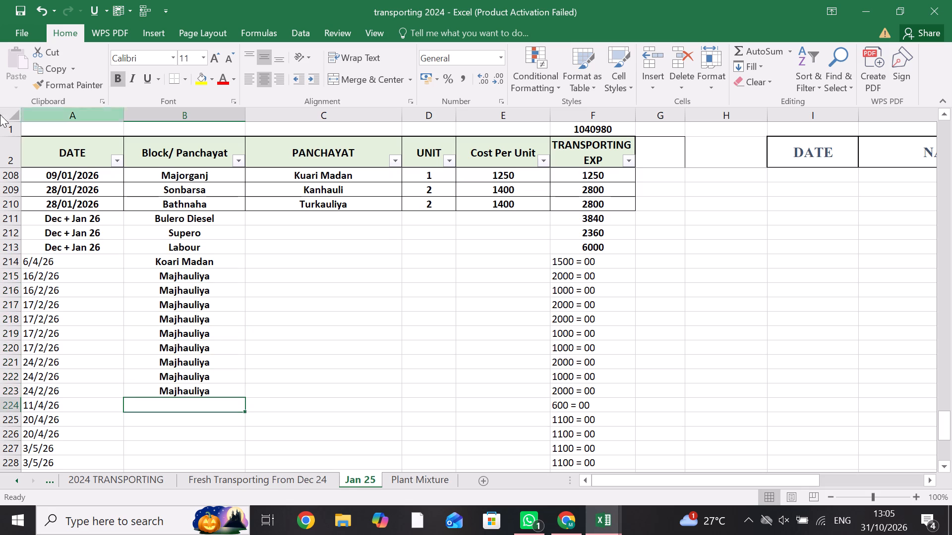
# Apply the Date number format to the transferred dates in A214:A242.
pyautogui.click(48, 264)
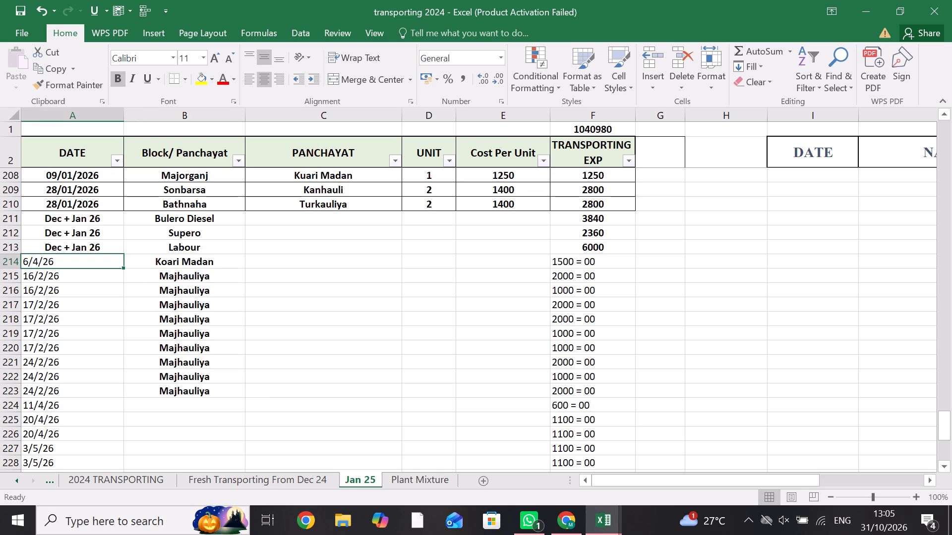
pyautogui.press('Return')
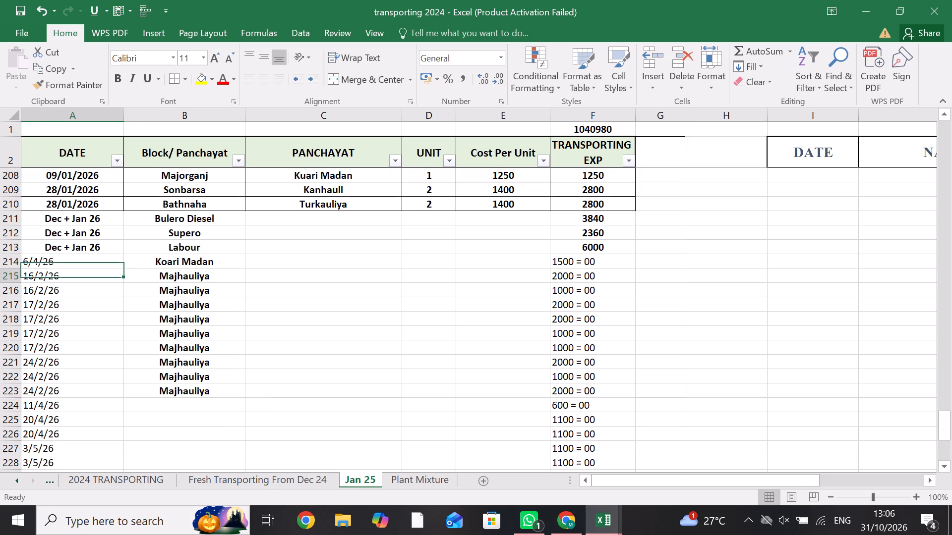
pyautogui.moveTo(58, 259); pyautogui.dragTo(25, 534)
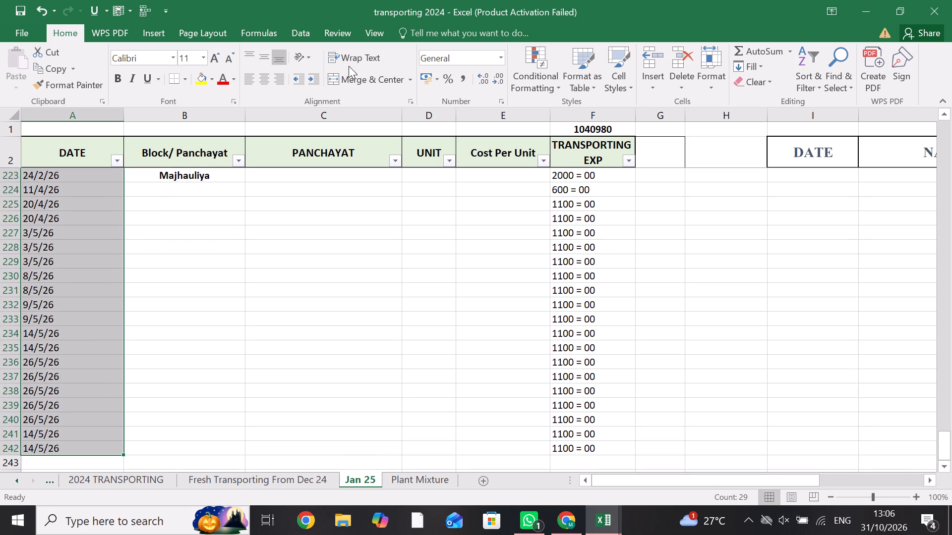
pyautogui.click(450, 61)
pyautogui.click(499, 53)
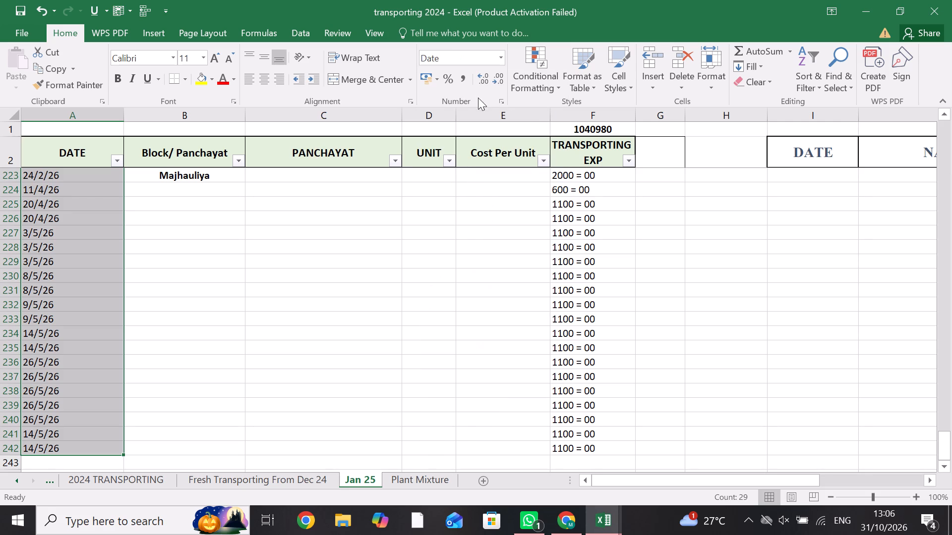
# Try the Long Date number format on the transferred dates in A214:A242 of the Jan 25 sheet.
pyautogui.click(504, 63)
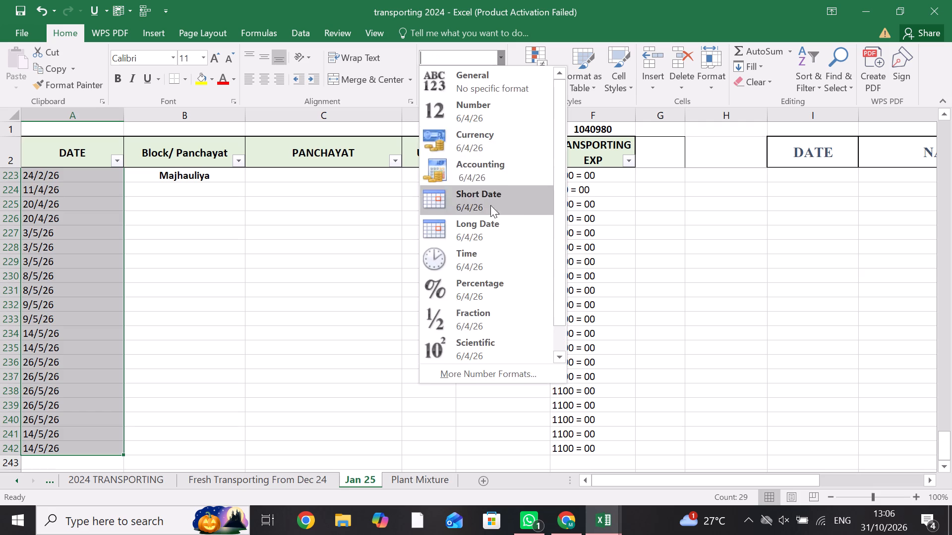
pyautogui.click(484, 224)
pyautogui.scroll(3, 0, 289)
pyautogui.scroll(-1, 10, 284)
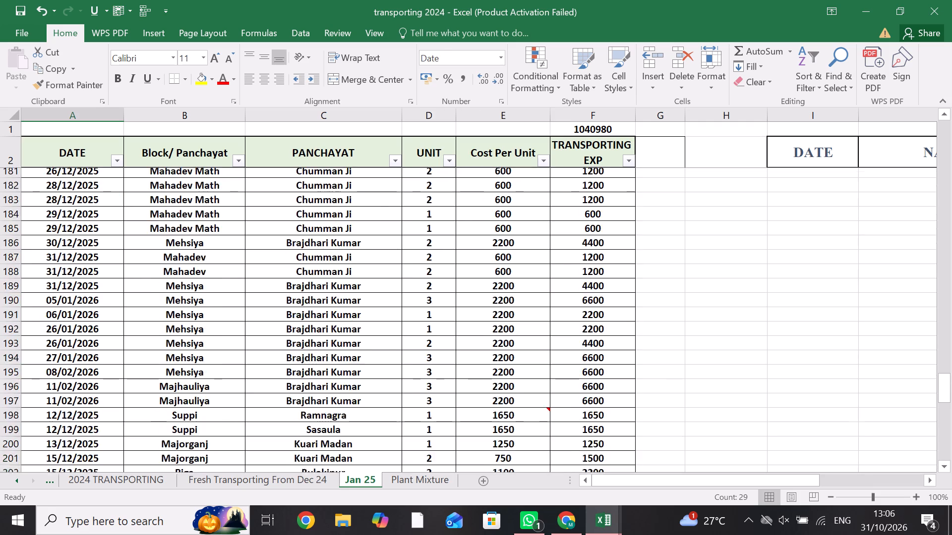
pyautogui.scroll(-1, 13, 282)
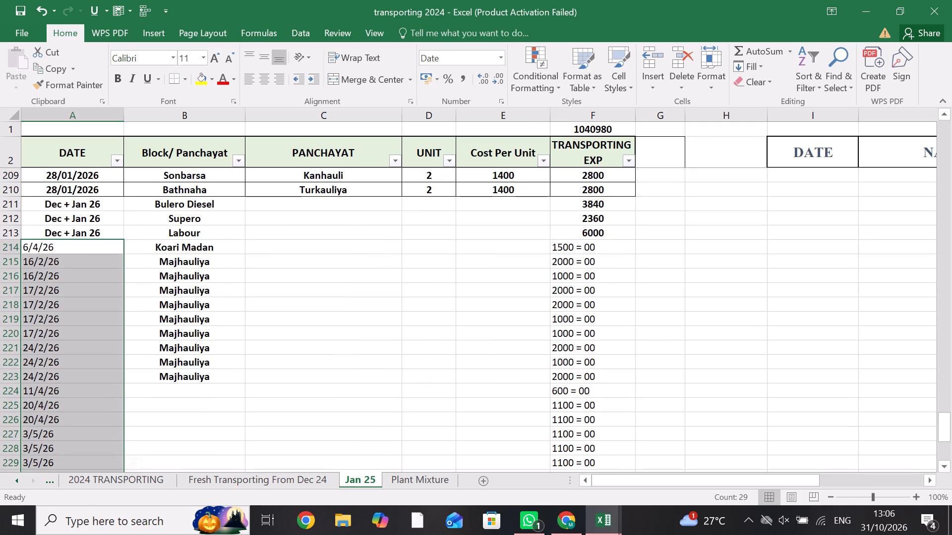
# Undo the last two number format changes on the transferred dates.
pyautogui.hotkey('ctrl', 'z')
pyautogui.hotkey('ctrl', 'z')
# Check the location of the 11/4/26 trip in combined_trip_records and enter it as Mahadev Math in B224 of the Jan 25 sheet.
pyautogui.click(178, 277)
pyautogui.scroll(-1, 221, 296)
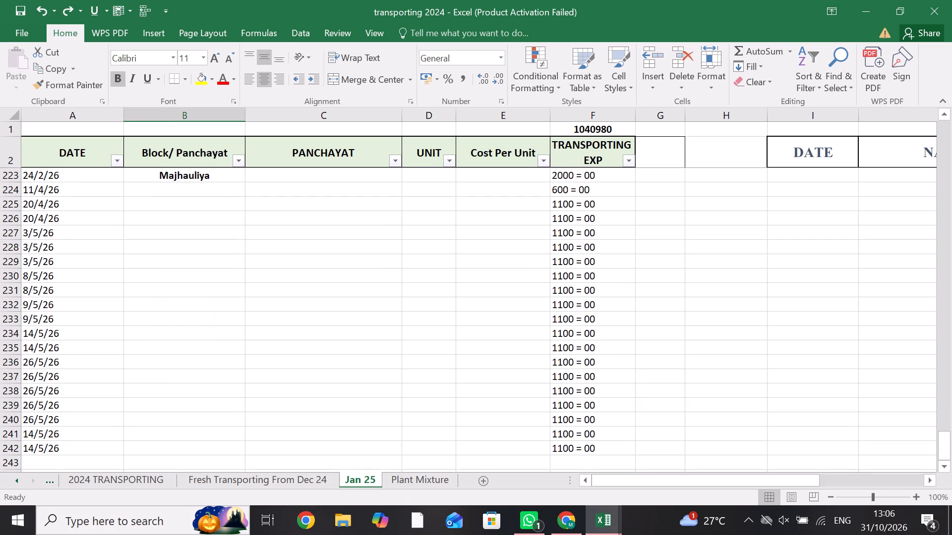
pyautogui.click(185, 191)
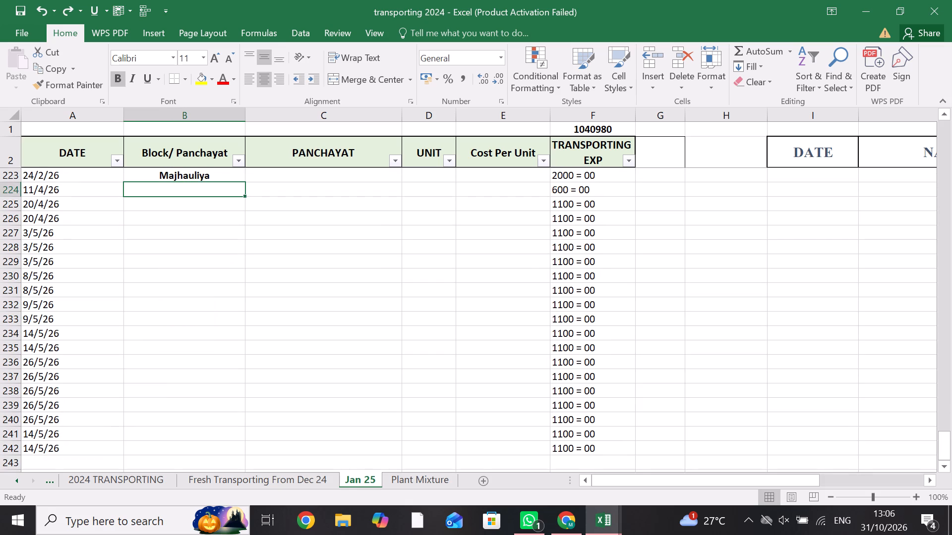
pyautogui.hotkey('alt', 'Tab')
pyautogui.scroll(-1, 204, 289)
pyautogui.scroll(1, 204, 289)
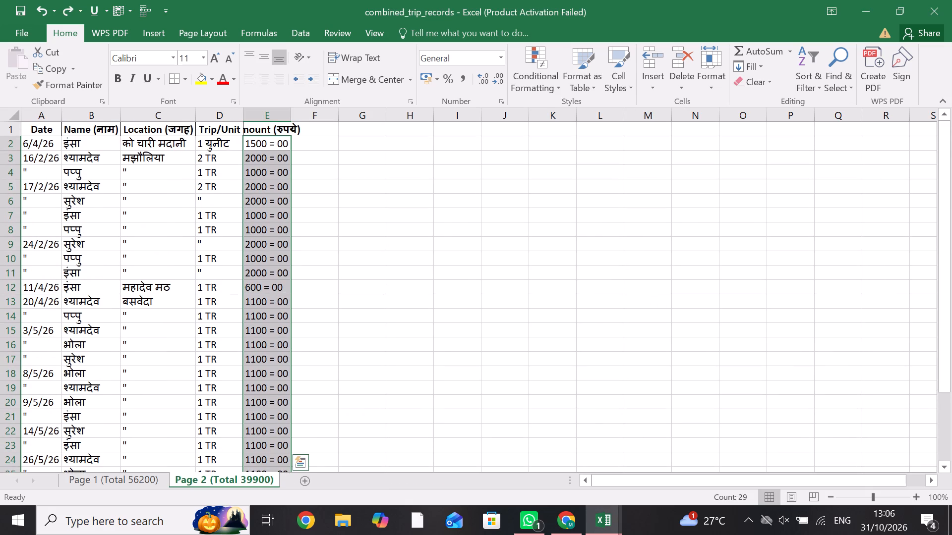
pyautogui.hotkey('alt', 'Tab')
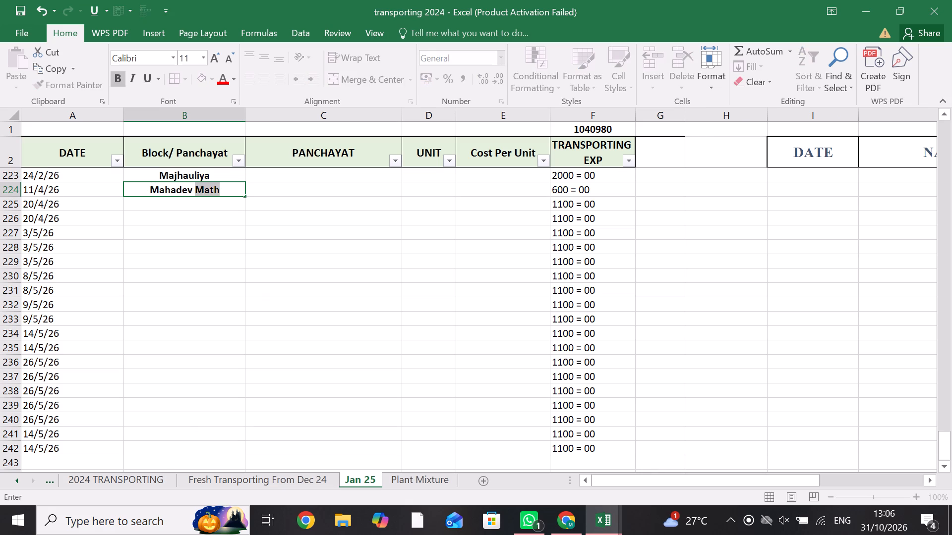
pyautogui.press('Down')
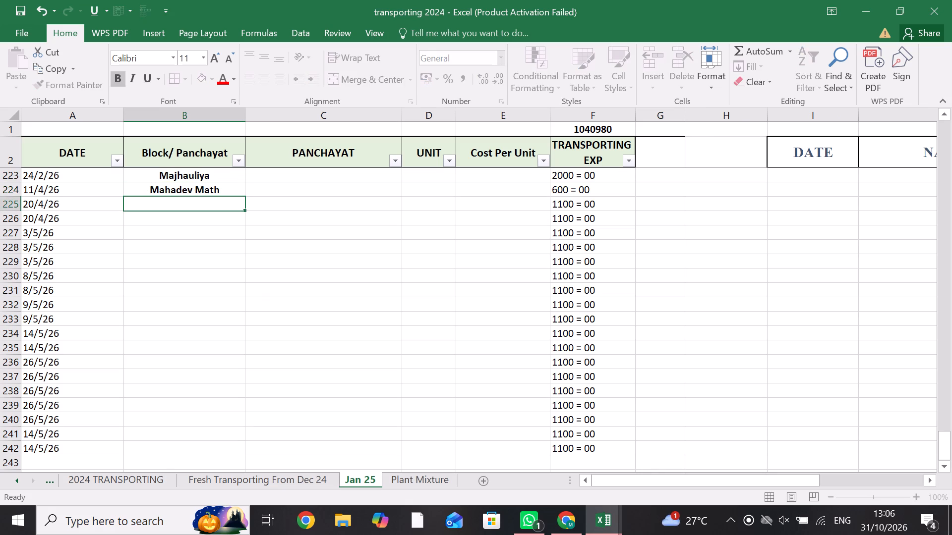
# Enter Basbitta as the location of the first 20/4/26 trip in B225.
pyautogui.write('BAS')
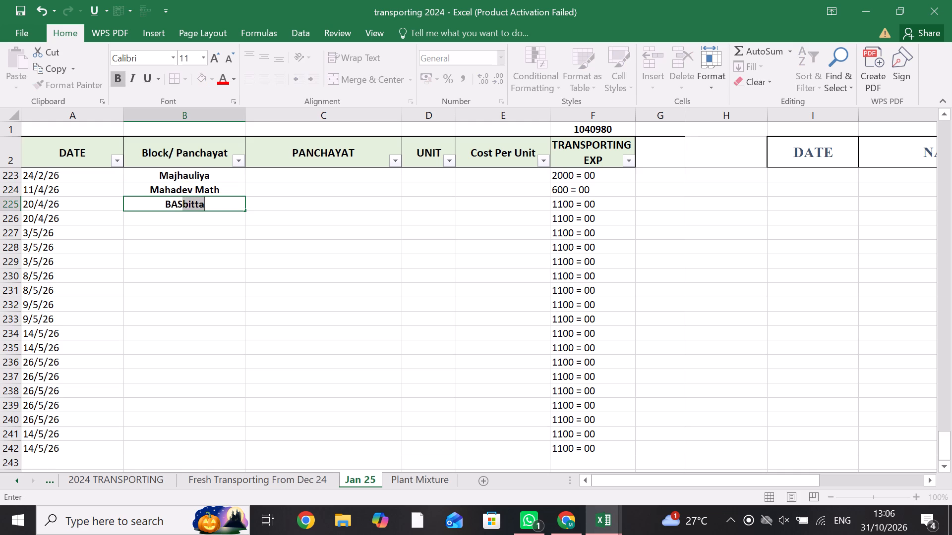
pyautogui.press('Down')
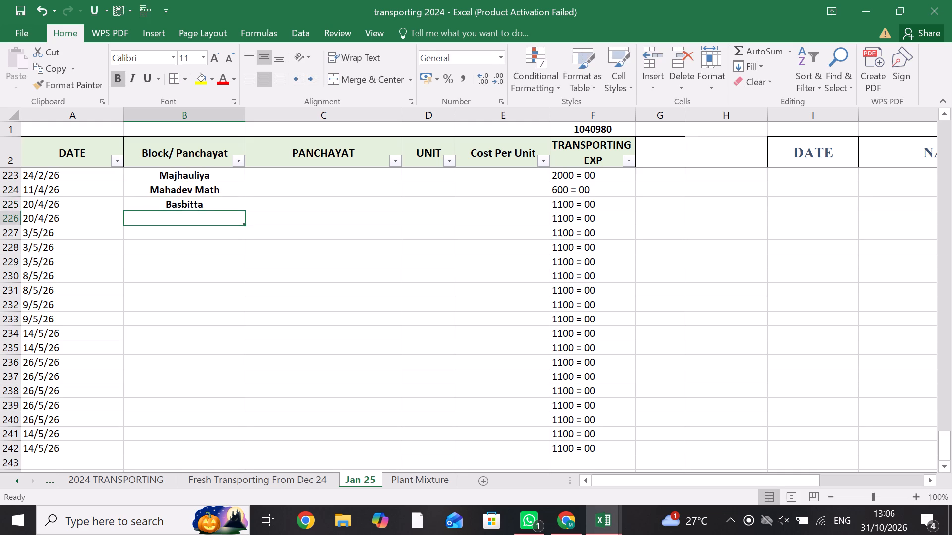
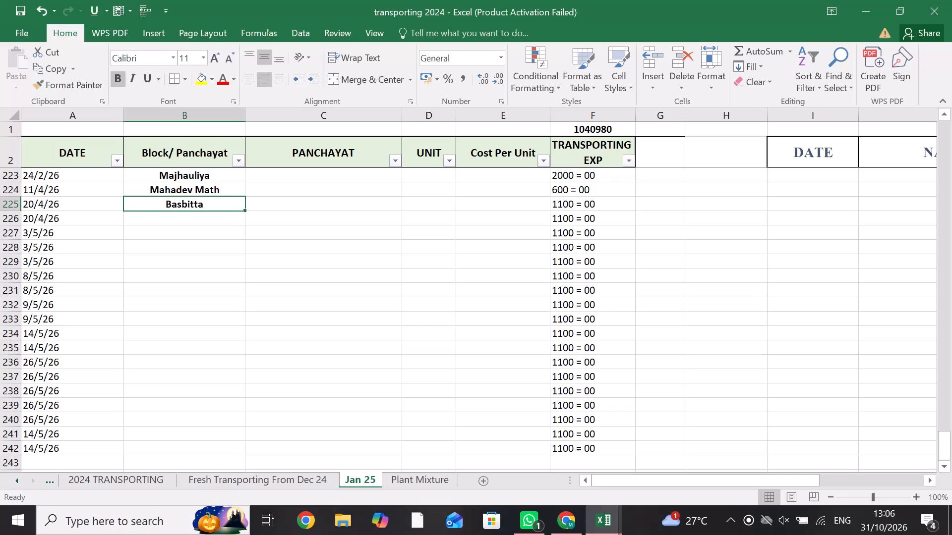
# Fill the location Basbitta from B225 down to B242, the last transferred trip.
pyautogui.hotkey('shift', 'Down')
pyautogui.hotkey('shift', 'Down')
pyautogui.hotkey('shift', 'Down')
pyautogui.hotkey('shift', 'Down')
pyautogui.hotkey('shift', 'Down')
pyautogui.hotkey('shift', 'Down')
pyautogui.hotkey('shift', 'Down')
pyautogui.hotkey('shift', 'Down')
pyautogui.hotkey('shift', 'Down')
pyautogui.hotkey('shift', 'Down')
pyautogui.hotkey('shift', 'Down')
pyautogui.hotkey('shift', 'Down')
pyautogui.hotkey('shift', 'Down')
pyautogui.hotkey('shift', 'Down')
pyautogui.hotkey('shift', 'Down')
pyautogui.hotkey('shift', 'Down')
pyautogui.hotkey('shift', 'Down')
pyautogui.hotkey('shift', 'Down')
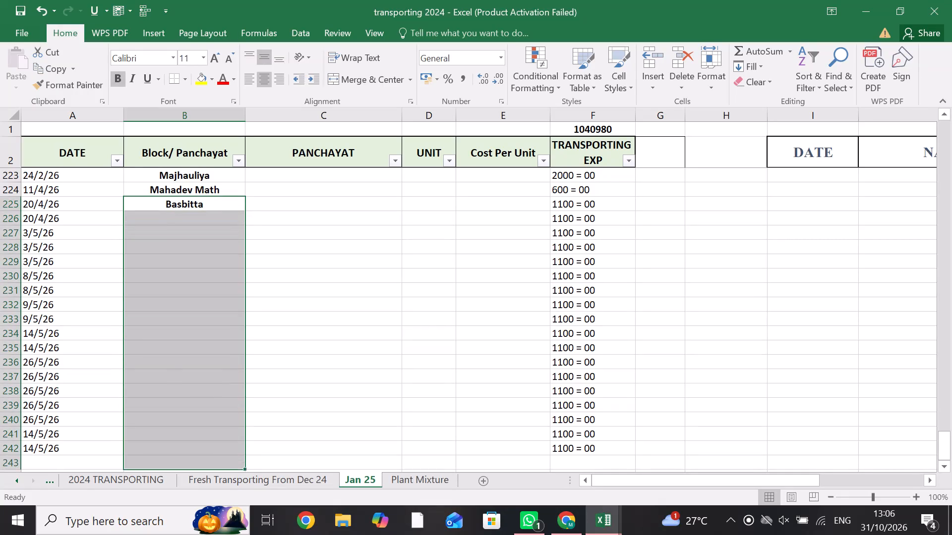
pyautogui.hotkey('shift', 'Up')
pyautogui.hotkey('ctrl', 'd')
pyautogui.press('Down')
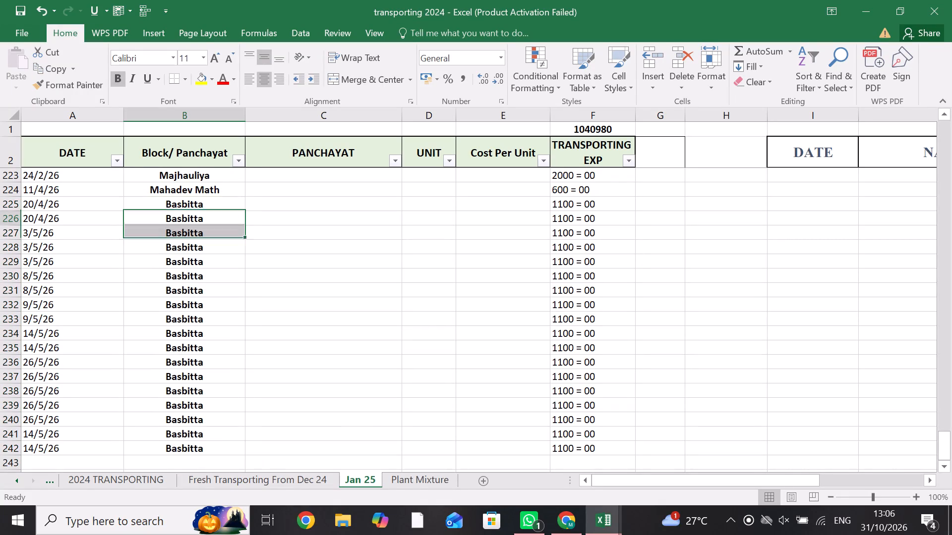
# Review the transferred location entries and compare their layout with the earlier completed records above row 214.
pyautogui.press('Down')
pyautogui.press('Up')
pyautogui.press('Up')
pyautogui.press('Up')
pyautogui.press('Up')
pyautogui.press('Up')
pyautogui.press('Up')
pyautogui.press('Up')
pyautogui.press('Up')
pyautogui.press('Up')
pyautogui.press('Up')
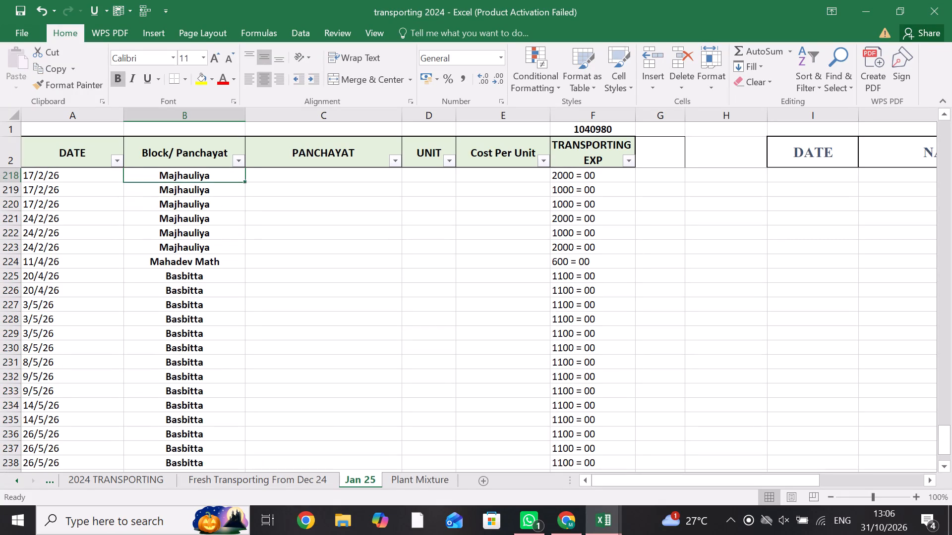
pyautogui.press('Up')
pyautogui.press('Up')
pyautogui.press('Up')
pyautogui.press('Up')
pyautogui.press('Up')
pyautogui.press('Up')
pyautogui.press('Up')
pyautogui.press('Up')
pyautogui.press('Up')
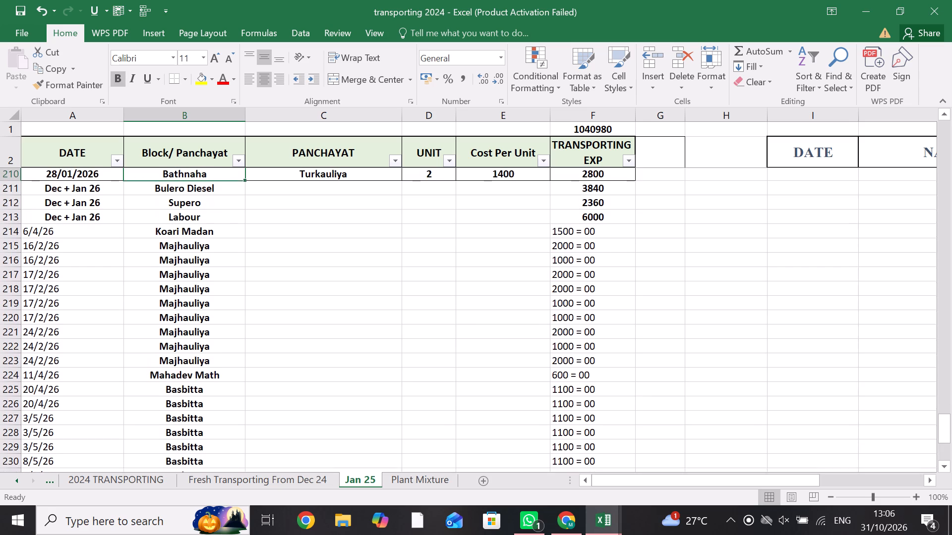
pyautogui.press('Up')
pyautogui.press('Down')
pyautogui.press('Down')
pyautogui.press('Down')
pyautogui.press('Down')
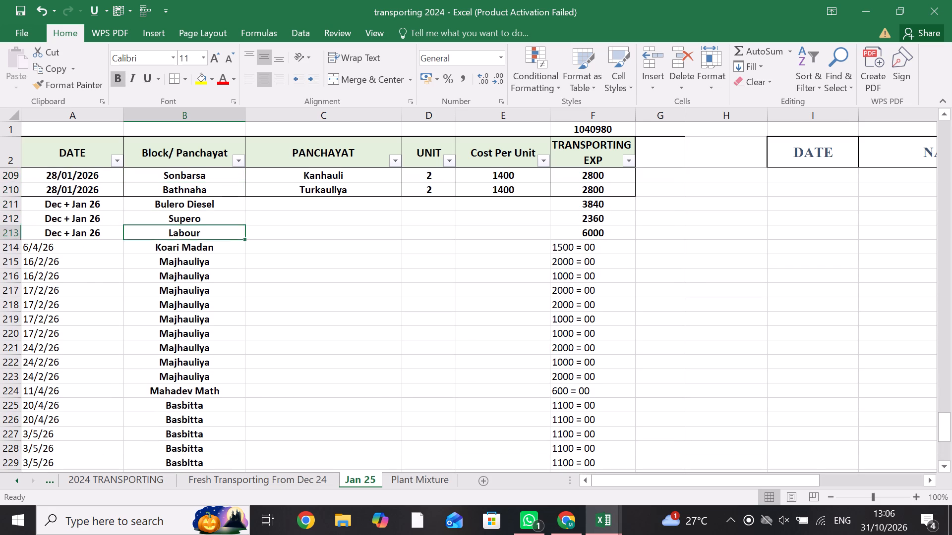
pyautogui.press('Down')
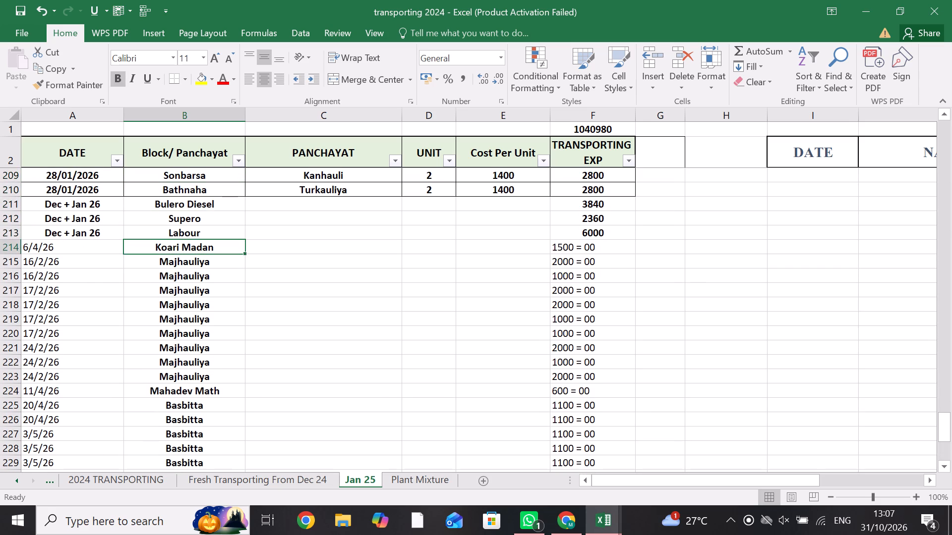
pyautogui.scroll(3, 239, 205)
pyautogui.scroll(-2, 239, 205)
pyautogui.scroll(2, 249, 203)
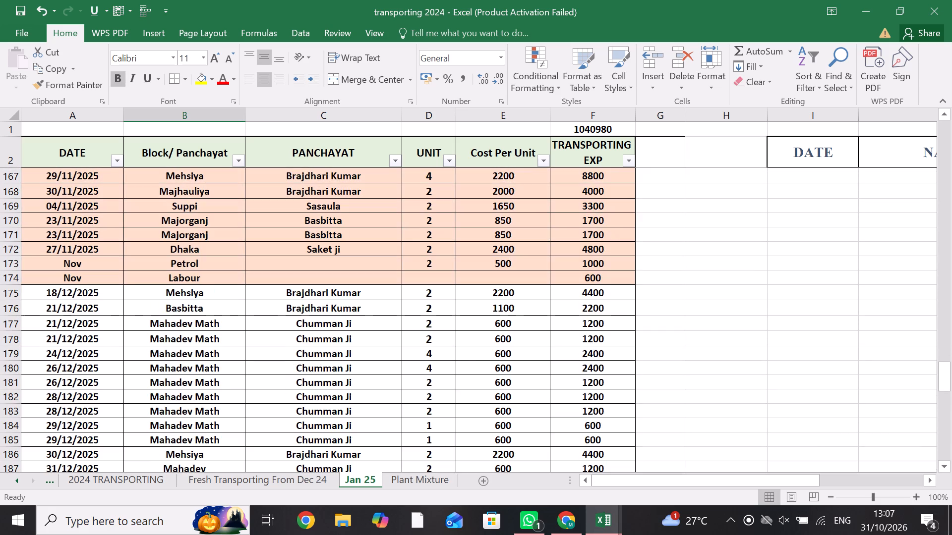
pyautogui.scroll(3, 249, 200)
pyautogui.scroll(-5, 249, 198)
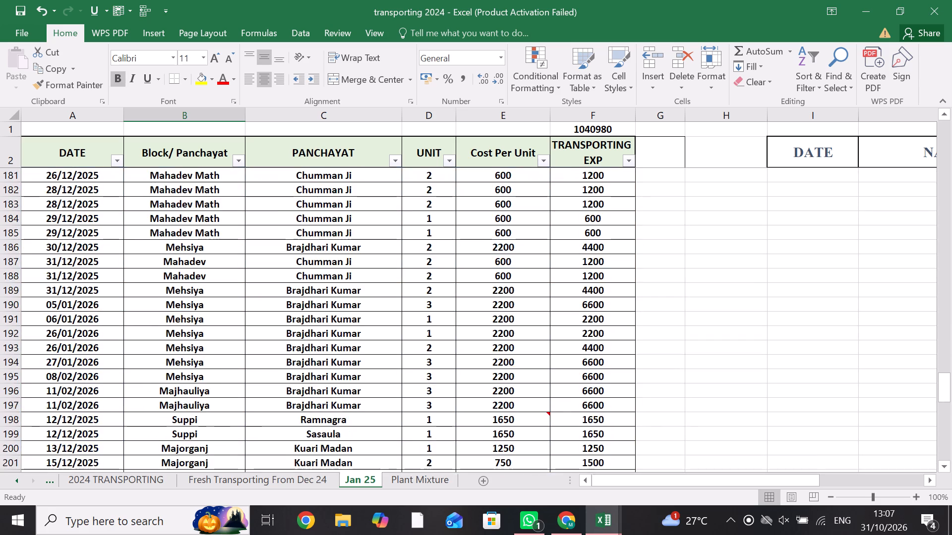
pyautogui.scroll(-1, 249, 198)
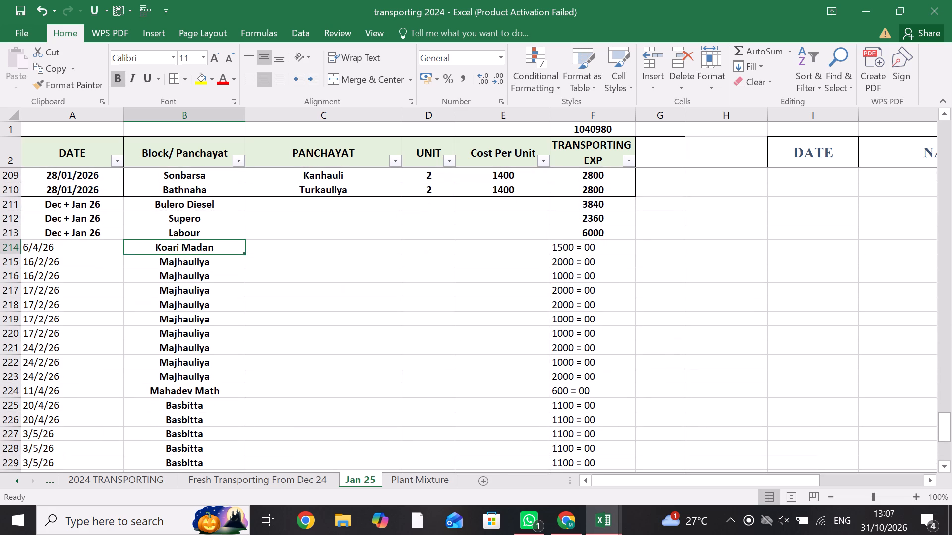
pyautogui.scroll(1, 399, 214)
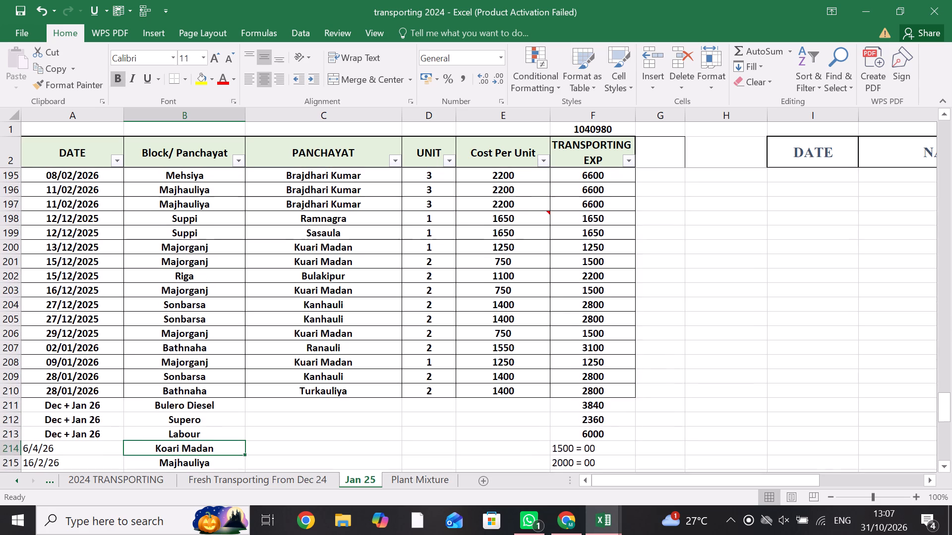
pyautogui.scroll(-1, 402, 219)
# Enter a unit of 1 in D214 and fill it down to D242 for all transferred trips.
pyautogui.click(432, 255)
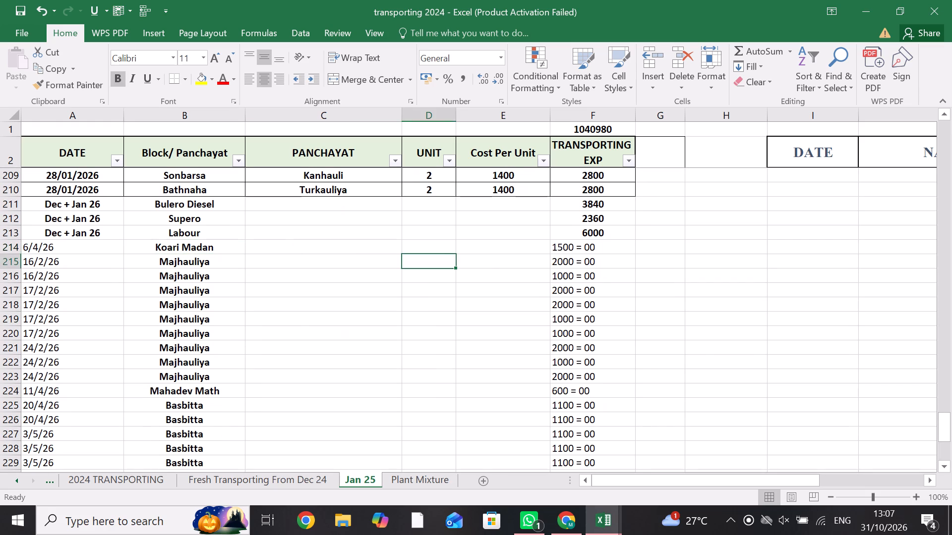
pyautogui.click(435, 245)
pyautogui.press('1')
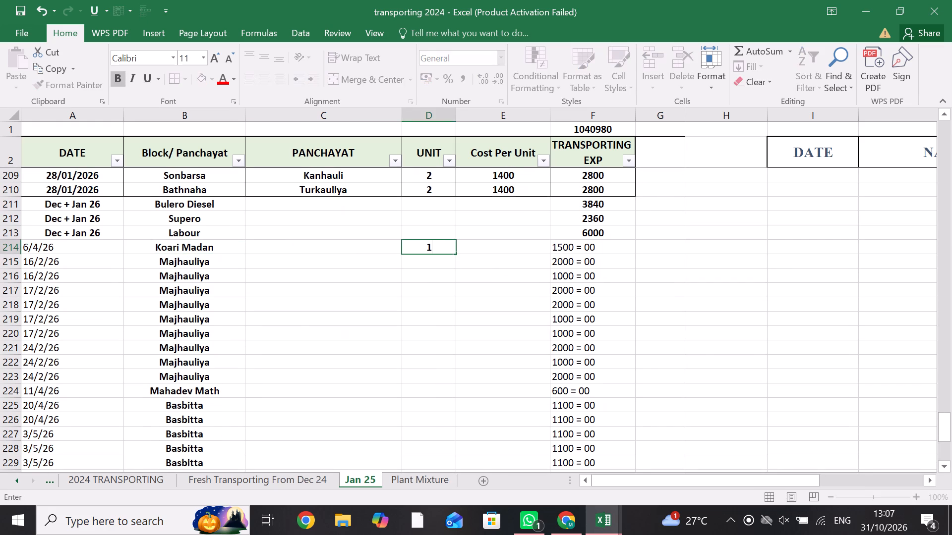
pyautogui.hotkey('shift', 'Down')
pyautogui.hotkey('shift', 'Down')
pyautogui.hotkey('shift', 'Down')
pyautogui.hotkey('shift', 'Down')
pyautogui.hotkey('shift', 'Down')
pyautogui.hotkey('shift', 'Down')
pyautogui.hotkey('shift', 'Down')
pyautogui.hotkey('shift', 'Down')
pyautogui.hotkey('shift', 'Down')
pyautogui.hotkey('shift', 'Down')
pyautogui.hotkey('shift', 'Down')
pyautogui.hotkey('shift', 'Down')
pyautogui.hotkey('shift', 'Down')
pyautogui.hotkey('shift', 'Down')
pyautogui.hotkey('shift', 'Down')
pyautogui.hotkey('shift', 'Down')
pyautogui.hotkey('shift', 'Down')
pyautogui.hotkey('shift', 'Down')
pyautogui.hotkey('shift', 'Down')
pyautogui.hotkey('shift', 'Down')
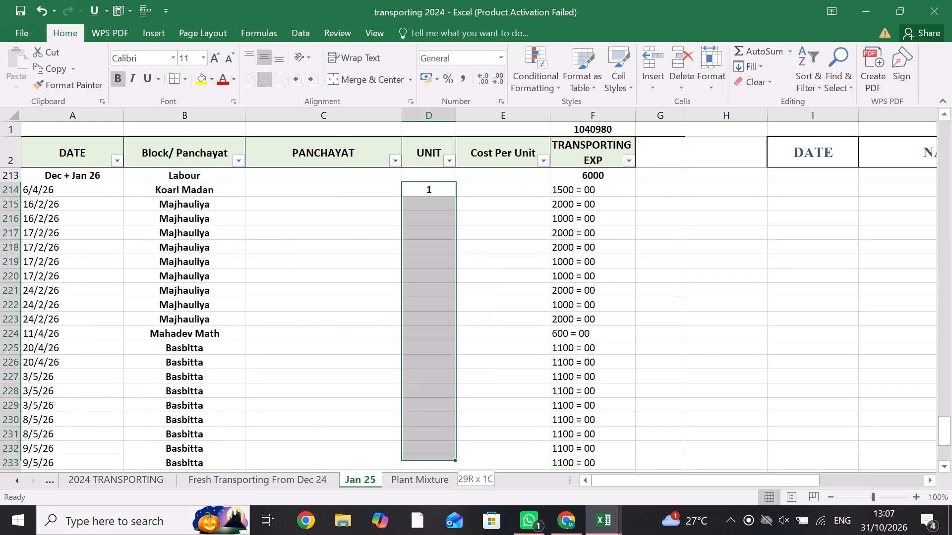
pyautogui.hotkey('shift', 'Up')
pyautogui.hotkey('shift', 'Up')
pyautogui.hotkey('shift', 'Up')
pyautogui.hotkey('shift', 'Up')
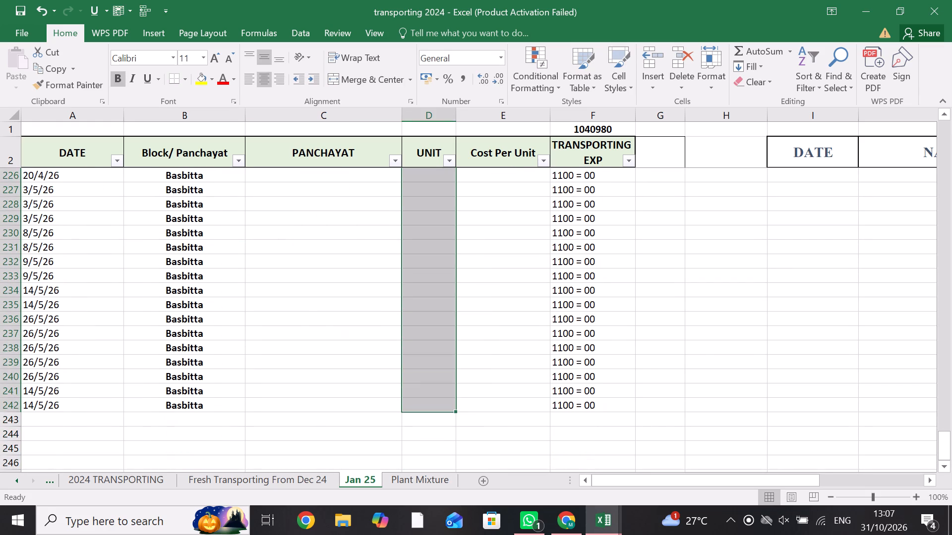
pyautogui.hotkey('ctrl', 'd')
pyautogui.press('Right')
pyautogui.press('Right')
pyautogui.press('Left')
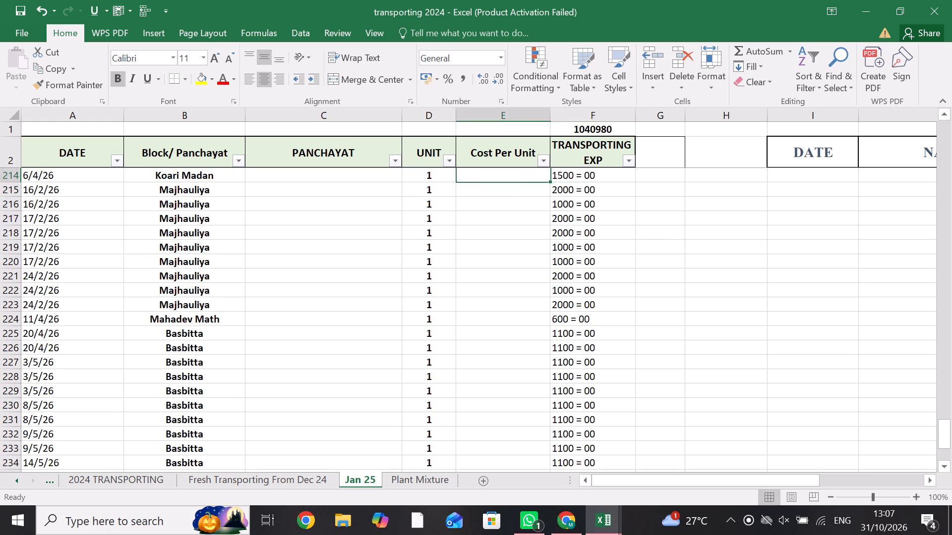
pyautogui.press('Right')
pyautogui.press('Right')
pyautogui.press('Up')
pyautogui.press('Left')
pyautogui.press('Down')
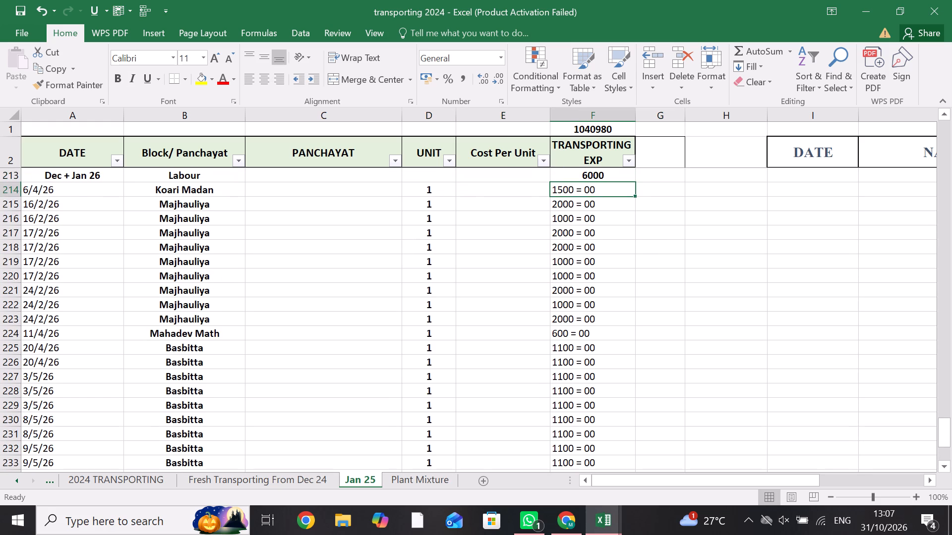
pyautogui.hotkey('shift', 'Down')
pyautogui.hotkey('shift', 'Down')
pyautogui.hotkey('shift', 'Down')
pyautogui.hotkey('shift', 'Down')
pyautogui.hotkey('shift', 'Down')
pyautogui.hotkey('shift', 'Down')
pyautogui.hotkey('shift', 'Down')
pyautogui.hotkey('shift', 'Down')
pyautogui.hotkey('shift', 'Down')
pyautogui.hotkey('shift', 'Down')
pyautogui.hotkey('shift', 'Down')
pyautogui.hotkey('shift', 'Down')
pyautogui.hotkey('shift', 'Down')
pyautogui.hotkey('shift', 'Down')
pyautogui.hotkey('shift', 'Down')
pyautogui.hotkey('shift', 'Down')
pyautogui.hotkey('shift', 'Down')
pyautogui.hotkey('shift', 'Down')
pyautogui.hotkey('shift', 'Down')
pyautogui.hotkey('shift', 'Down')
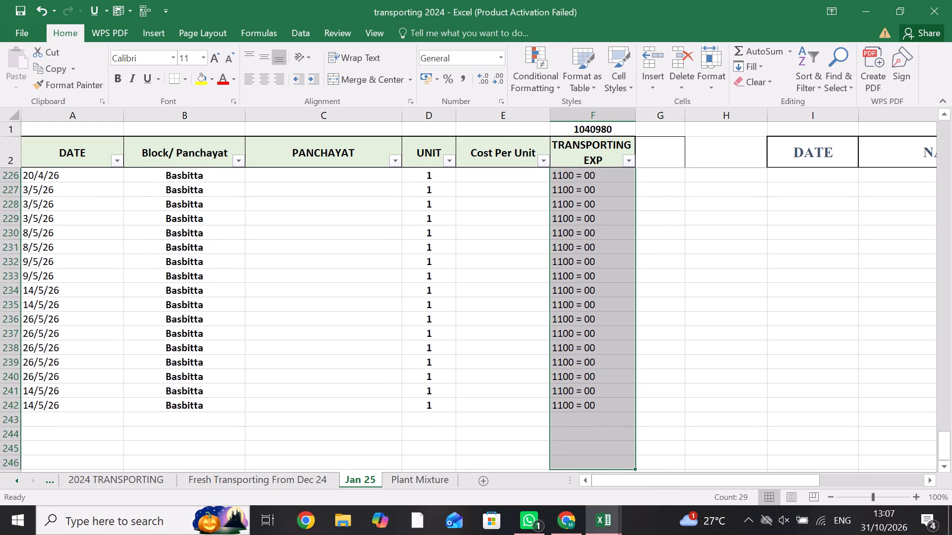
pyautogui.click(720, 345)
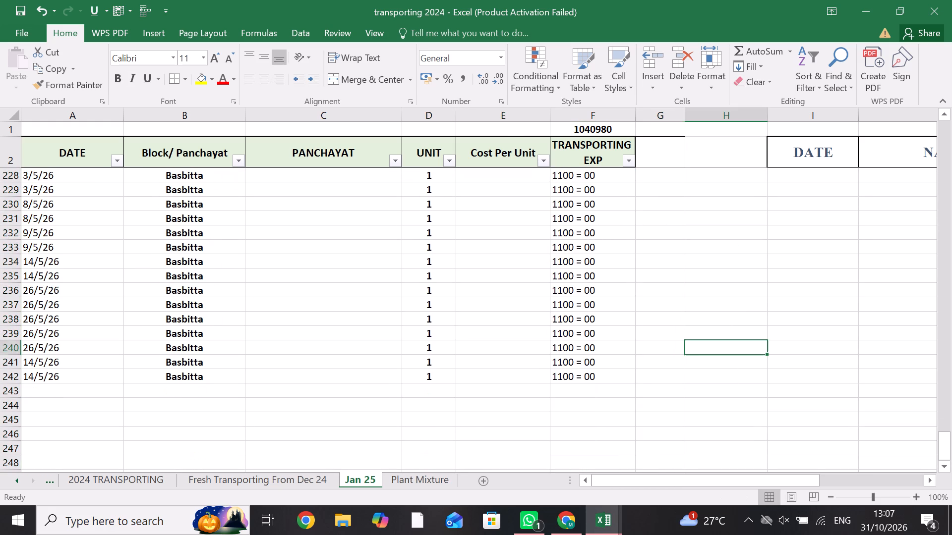
# Replace every = with nothing throughout the Jan 25 sheet using Find and Replace.
pyautogui.hotkey('ctrl', 'f')
pyautogui.click(351, 225)
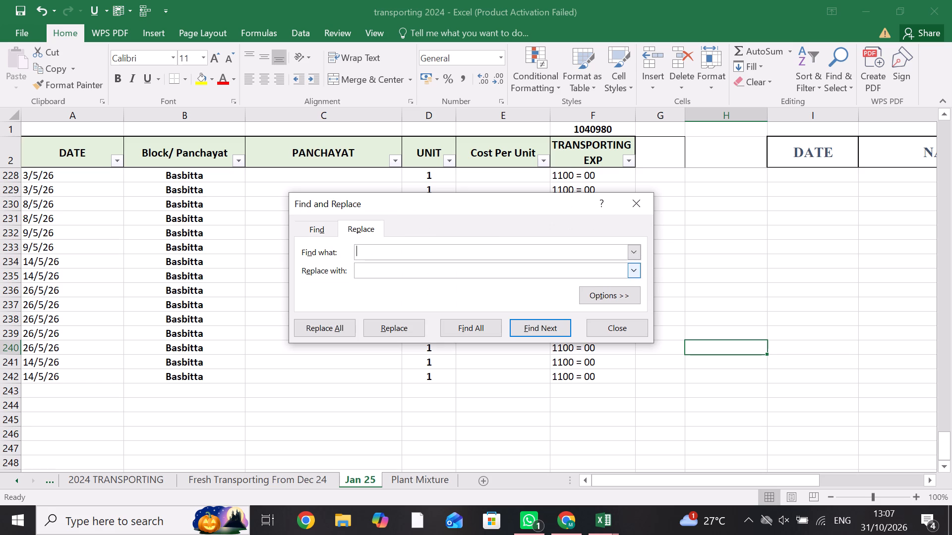
pyautogui.press('=')
pyautogui.press('Return')
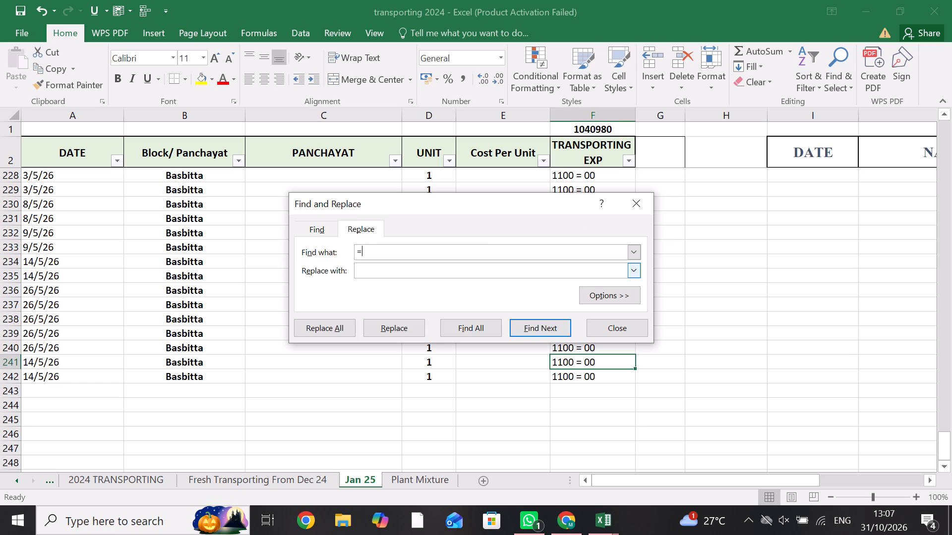
pyautogui.click(345, 327)
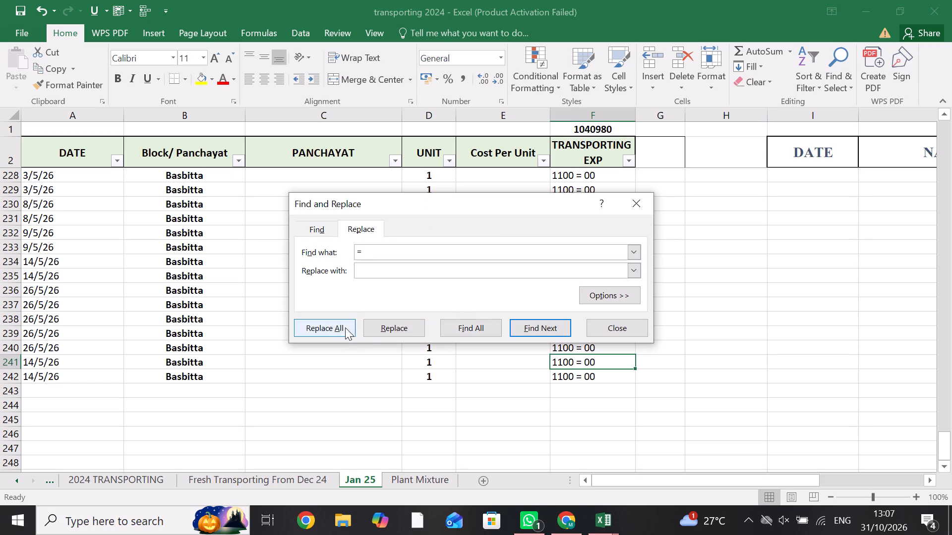
pyautogui.click(483, 297)
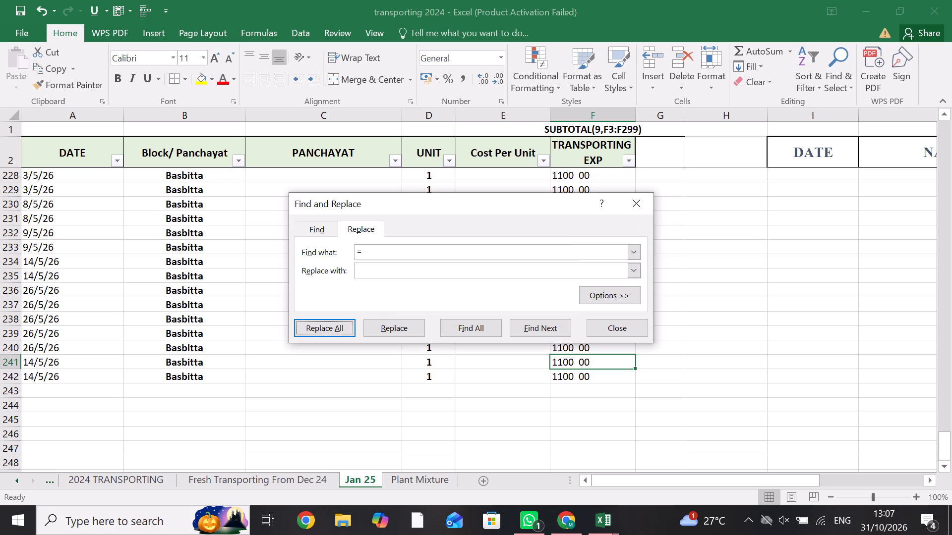
pyautogui.click(643, 200)
# Strip the trailing 00 from the Koari Madan trip's transporting expense in F214, leaving 1500.
pyautogui.scroll(1, 598, 185)
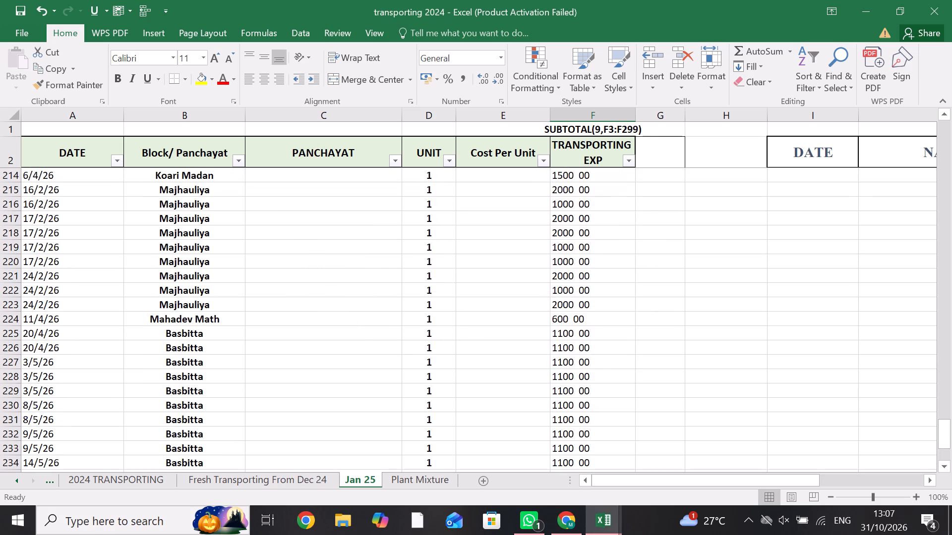
pyautogui.scroll(1, 598, 264)
pyautogui.click(592, 382)
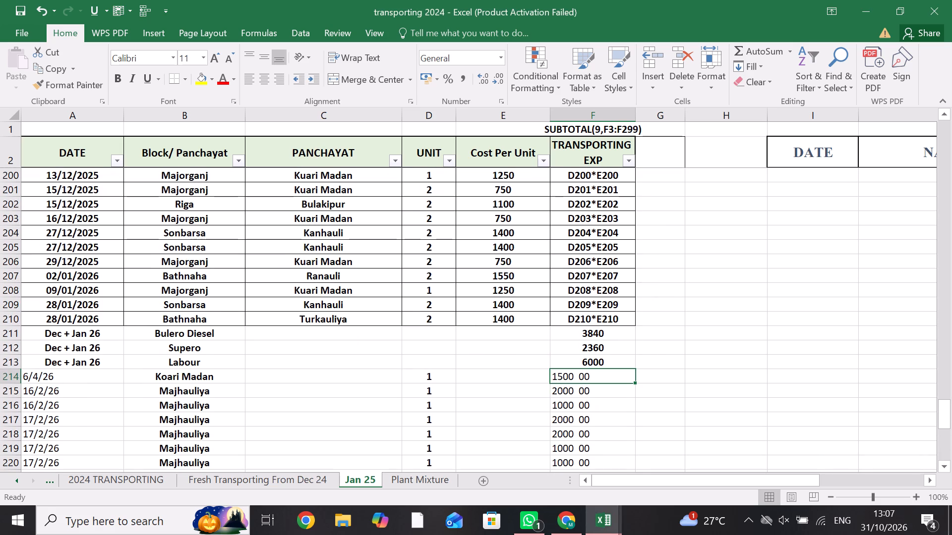
pyautogui.doubleClick(596, 376)
pyautogui.press('BackSpace')
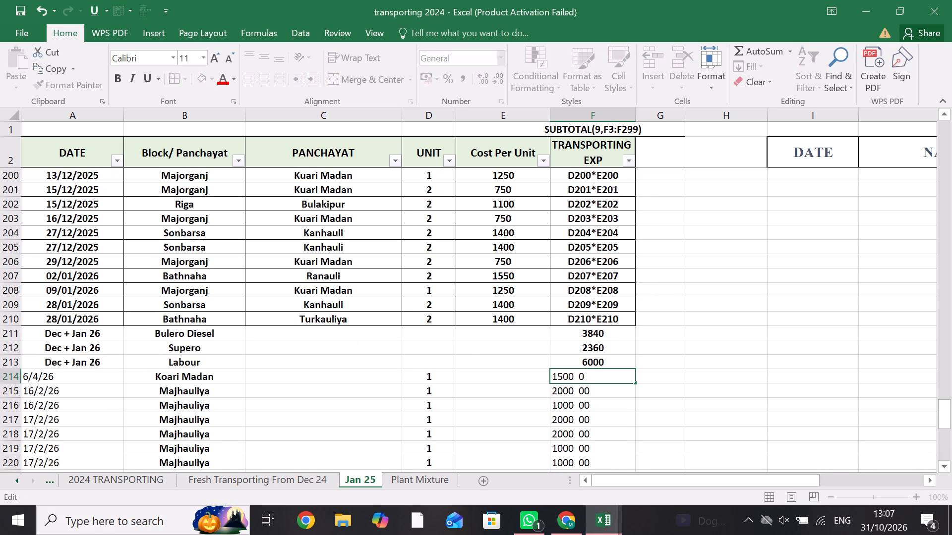
pyautogui.press('BackSpace')
pyautogui.press('Down')
pyautogui.moveTo(565, 379); pyautogui.dragTo(516, 401)
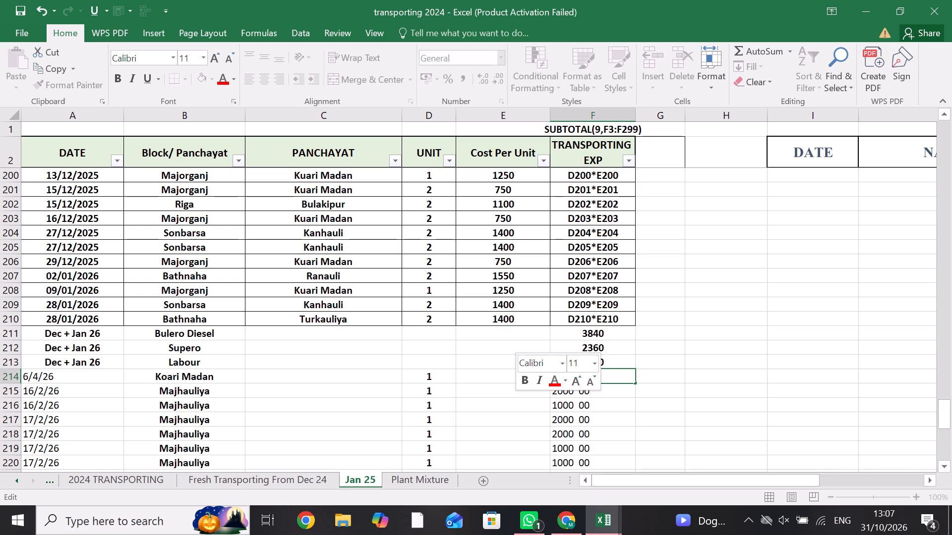
pyautogui.click(618, 420)
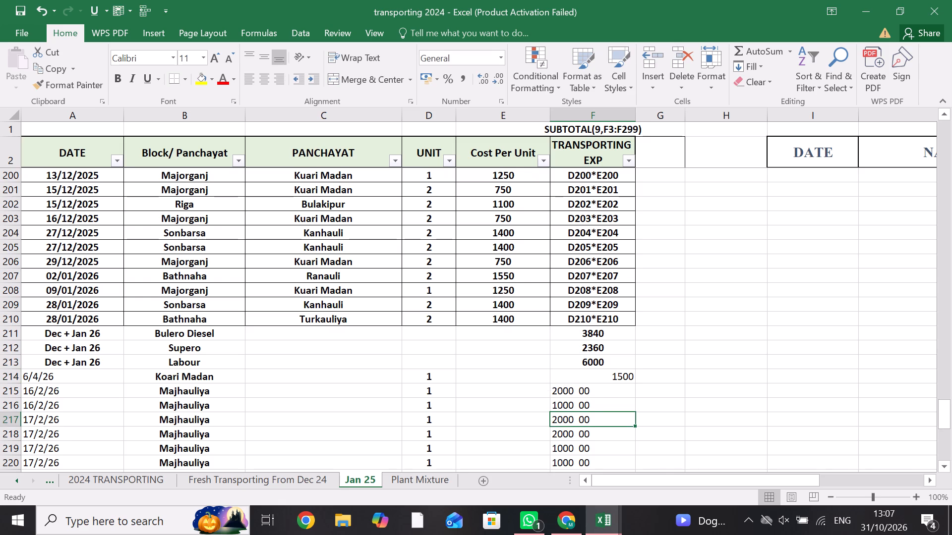
# Find all occurrences of 00 in the Jan 25 sheet.
pyautogui.hotkey('ctrl', 'f')
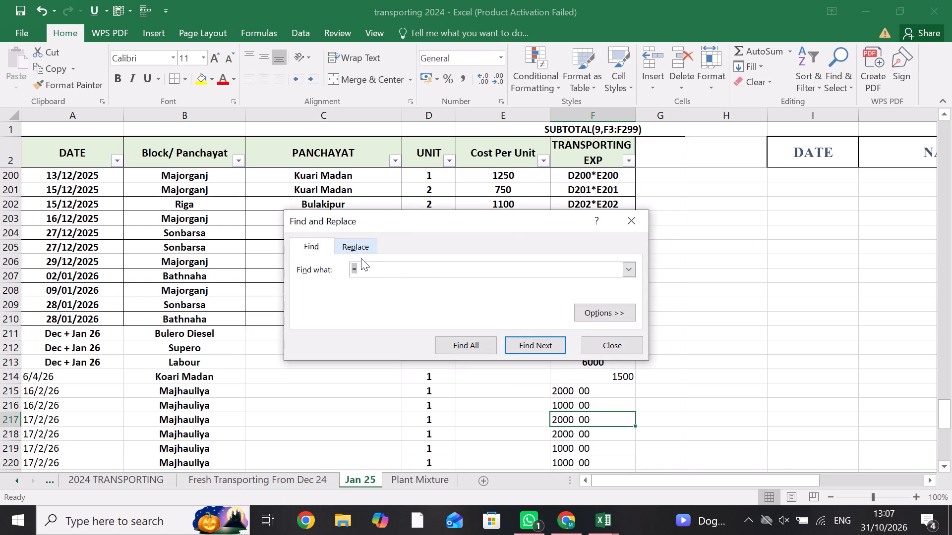
pyautogui.write('00')
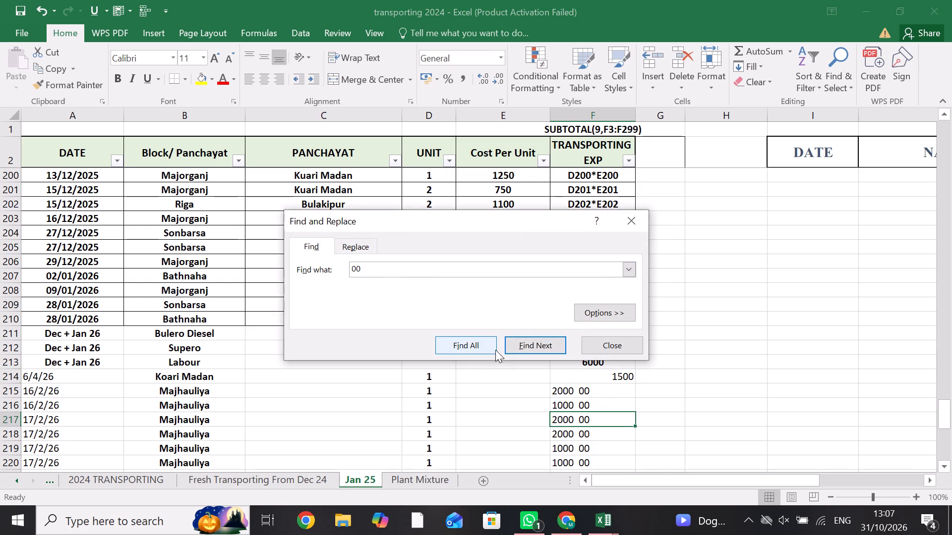
pyautogui.click(486, 348)
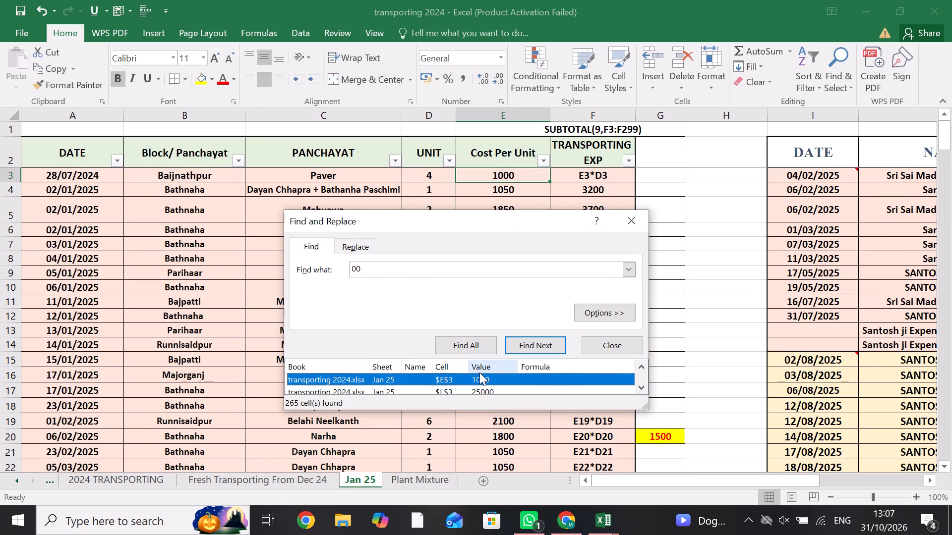
pyautogui.scroll(-2, 479, 373)
pyautogui.click(632, 222)
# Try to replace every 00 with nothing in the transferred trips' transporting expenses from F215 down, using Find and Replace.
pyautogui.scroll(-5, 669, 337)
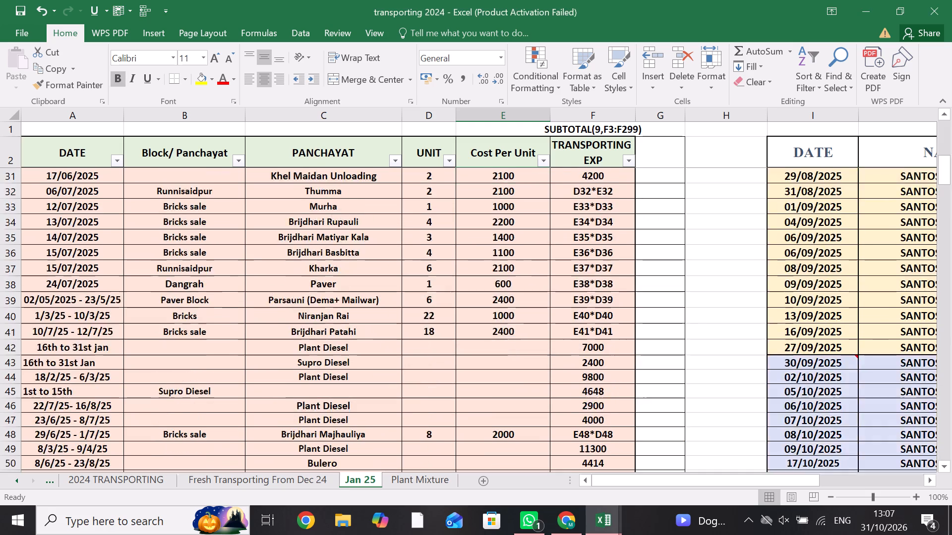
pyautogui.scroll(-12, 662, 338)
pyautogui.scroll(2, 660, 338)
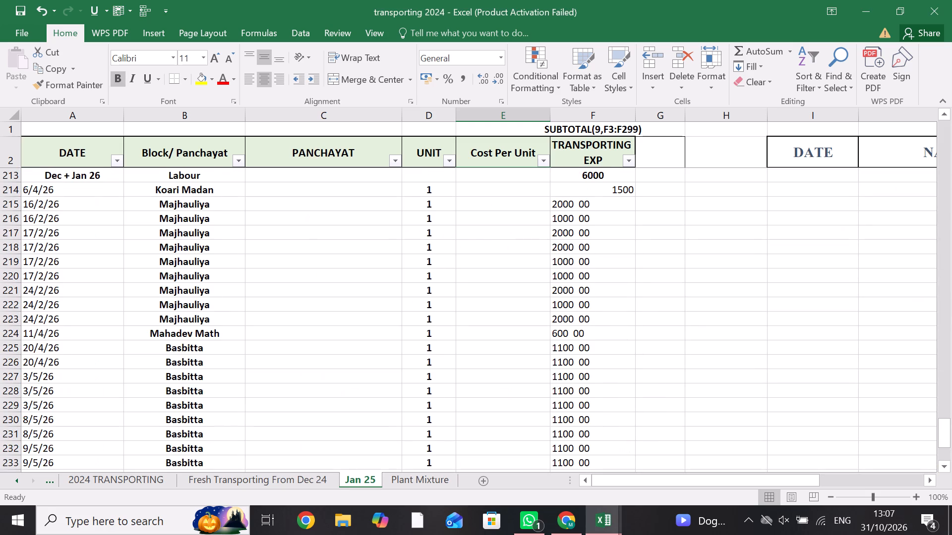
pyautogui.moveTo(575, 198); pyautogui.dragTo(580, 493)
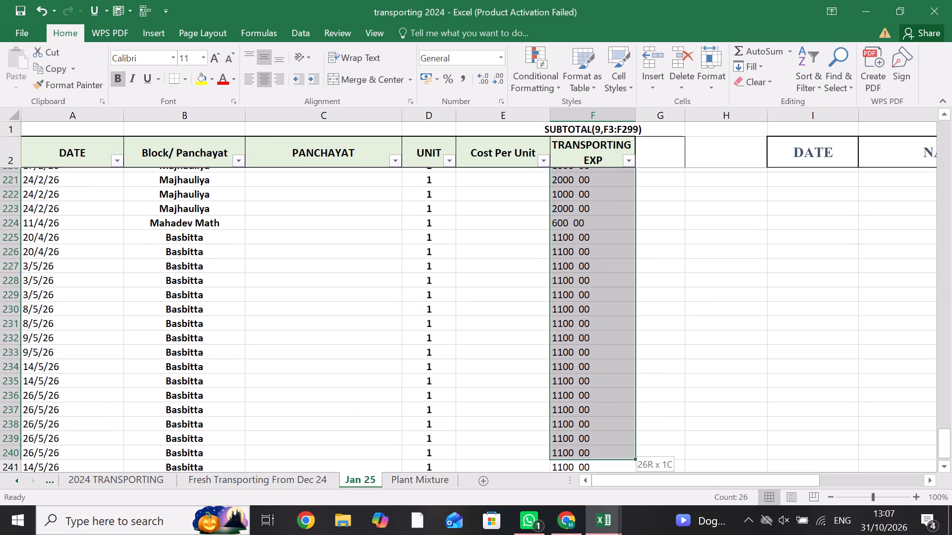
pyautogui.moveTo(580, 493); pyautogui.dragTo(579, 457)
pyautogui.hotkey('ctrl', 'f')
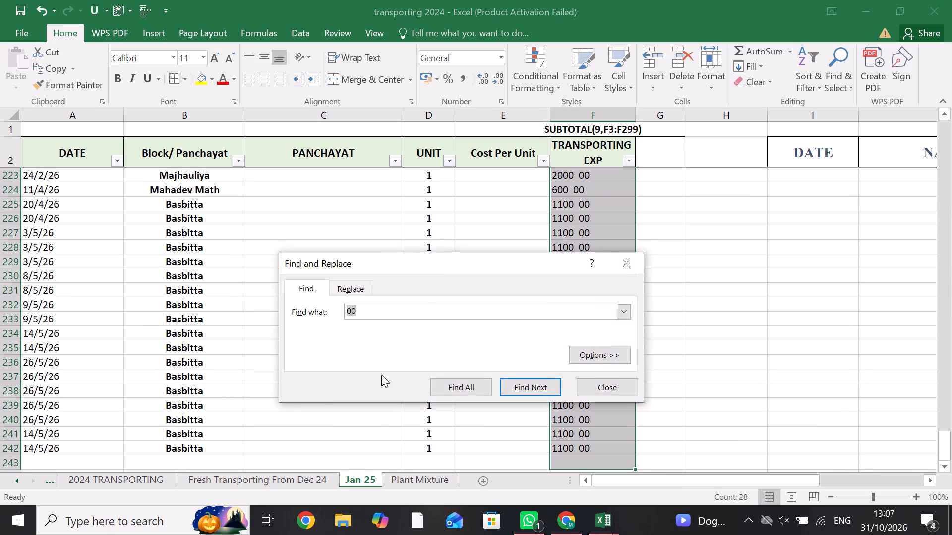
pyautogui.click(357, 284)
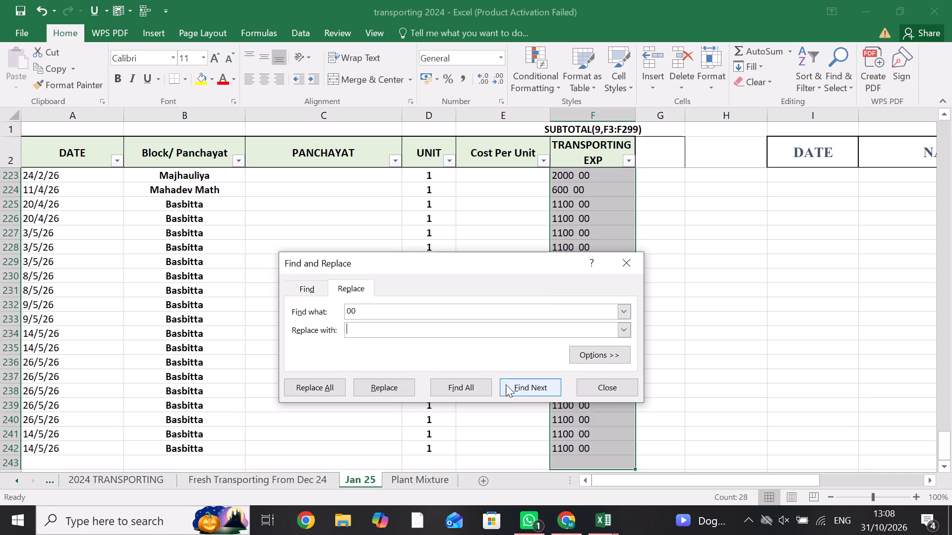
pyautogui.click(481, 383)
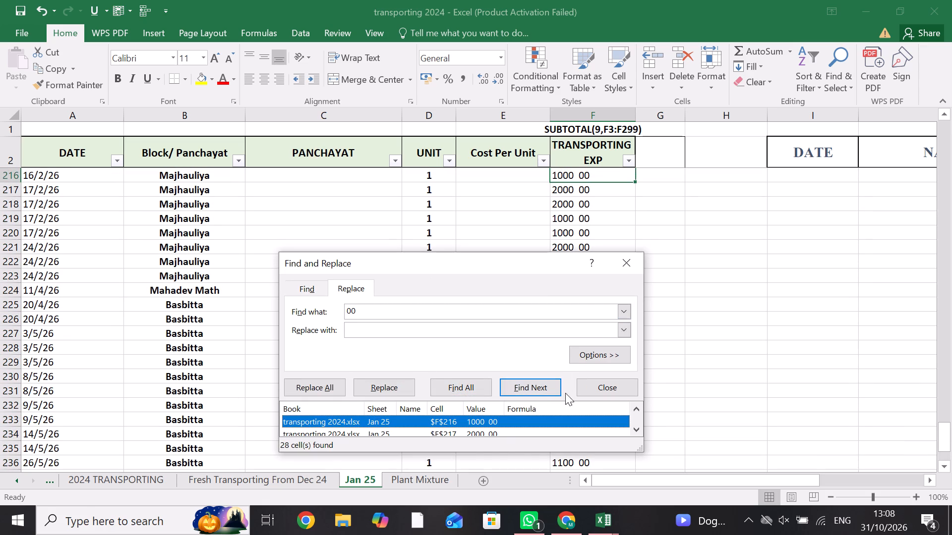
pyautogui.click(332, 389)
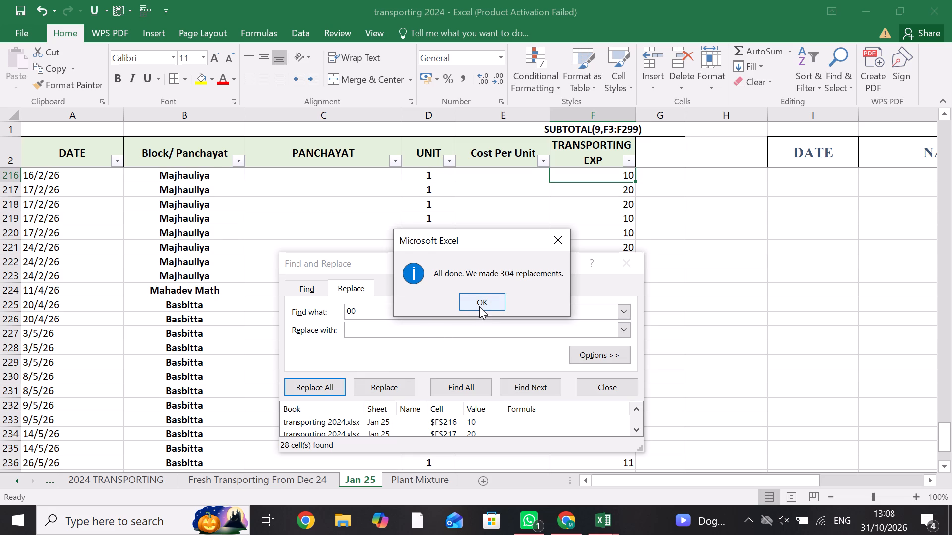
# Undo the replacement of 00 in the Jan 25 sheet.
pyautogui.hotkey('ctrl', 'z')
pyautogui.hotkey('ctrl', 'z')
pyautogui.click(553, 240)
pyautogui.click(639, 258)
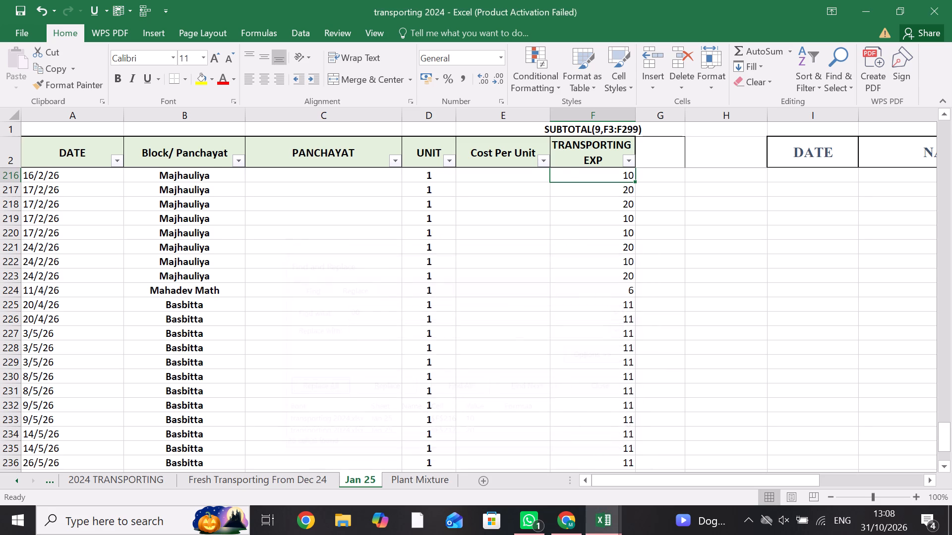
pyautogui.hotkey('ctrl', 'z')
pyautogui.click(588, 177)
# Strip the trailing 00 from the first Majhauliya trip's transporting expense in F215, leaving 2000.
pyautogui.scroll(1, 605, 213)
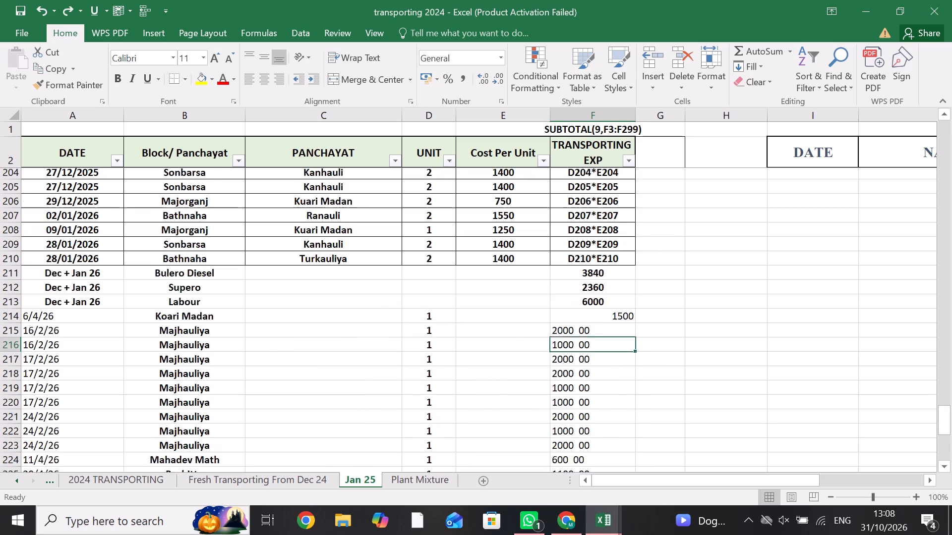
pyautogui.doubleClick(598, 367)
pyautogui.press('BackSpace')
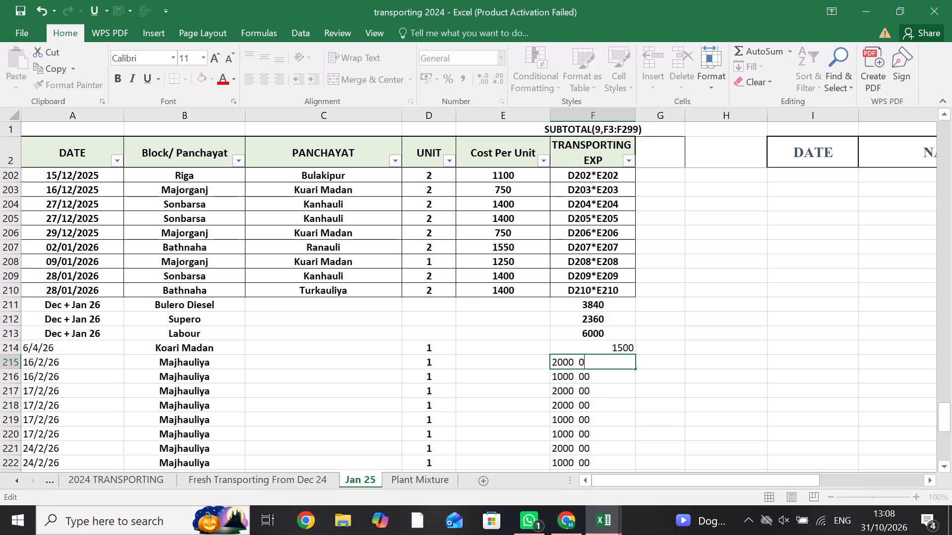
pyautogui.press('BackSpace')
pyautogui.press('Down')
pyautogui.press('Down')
# Switch to the combined_trip_records workbook and close it.
pyautogui.hotkey('alt', 'Tab')
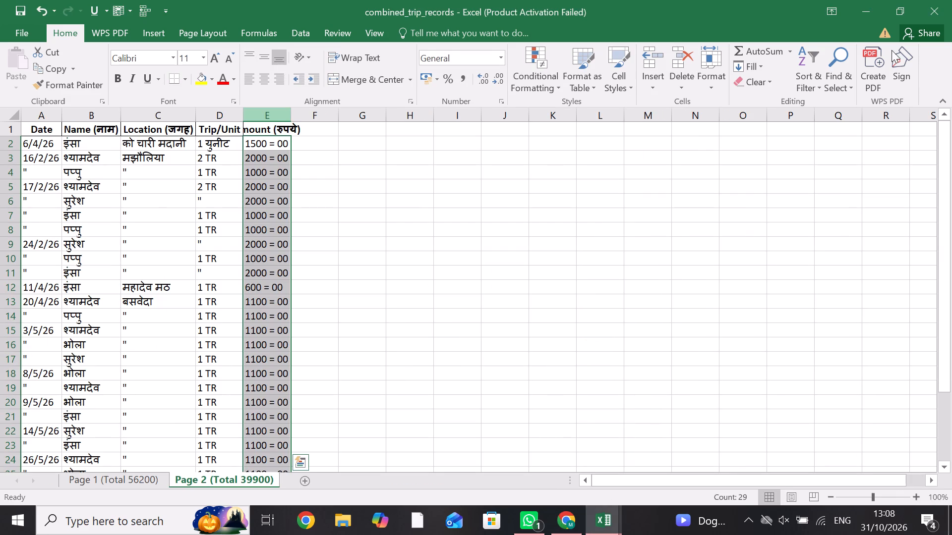
pyautogui.click(936, 3)
pyautogui.click(484, 271)
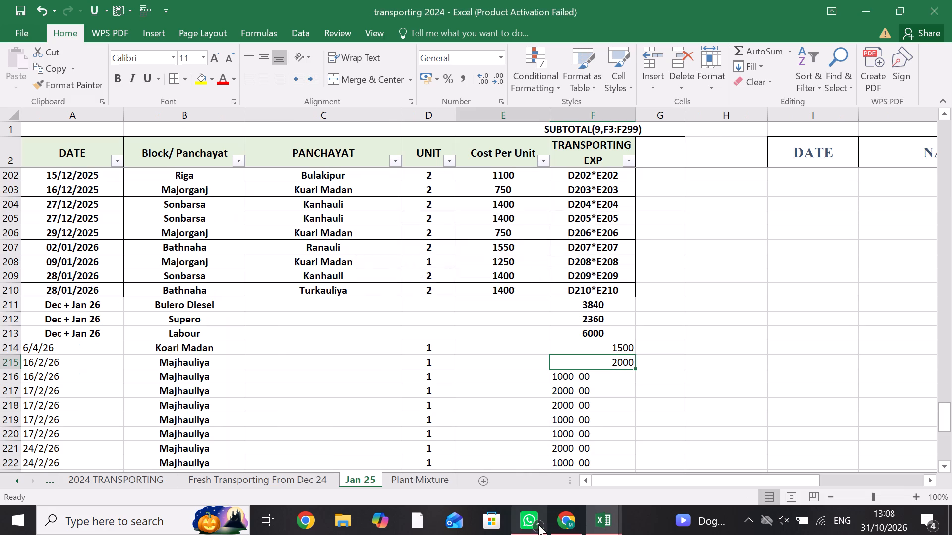
# Switch to the AI Mode chat in Chrome and send "ISKE DATE KO DD MM YY DO AUR RATE ME =00 HTA K DO".
pyautogui.click(561, 523)
pyautogui.click(299, 0)
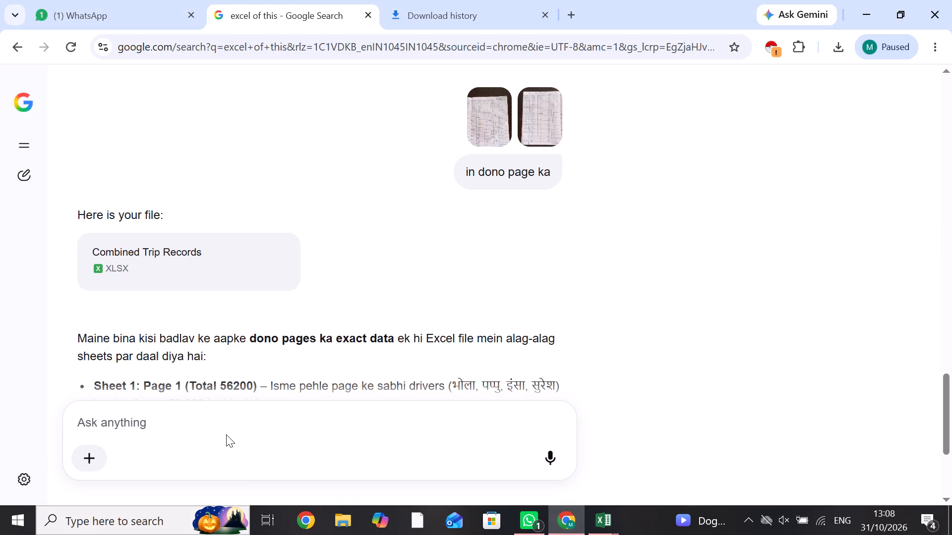
pyautogui.click(226, 434)
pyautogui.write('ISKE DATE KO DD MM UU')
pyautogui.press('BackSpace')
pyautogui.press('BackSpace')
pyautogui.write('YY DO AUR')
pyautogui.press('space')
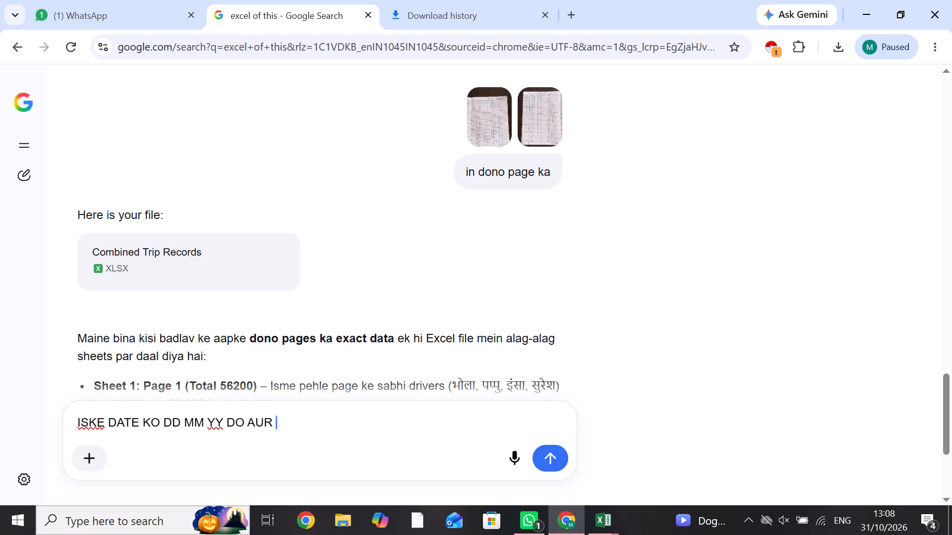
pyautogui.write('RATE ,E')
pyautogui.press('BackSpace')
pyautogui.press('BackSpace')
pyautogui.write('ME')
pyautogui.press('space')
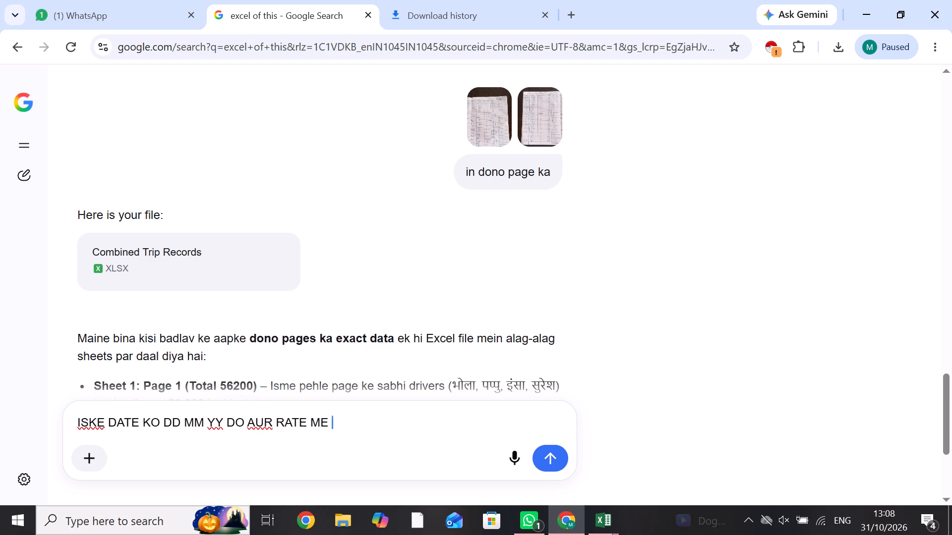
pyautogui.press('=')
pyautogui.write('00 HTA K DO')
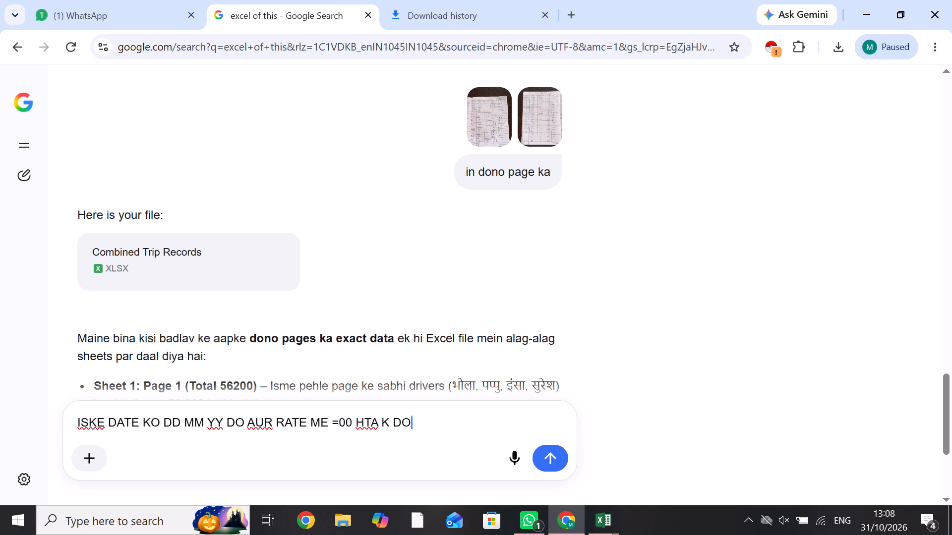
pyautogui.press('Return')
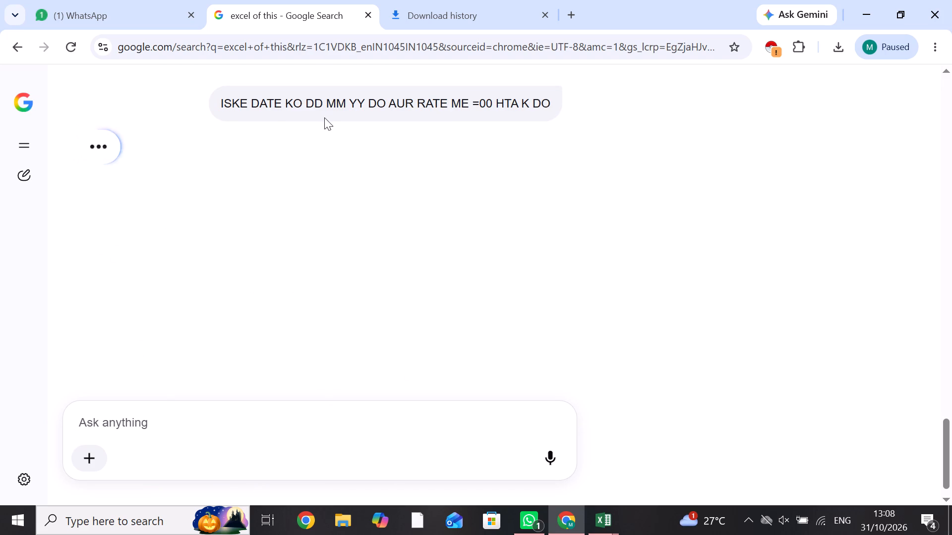
# Remove combined_trip_records.xlsx from Chrome's full download history.
pyautogui.click(834, 44)
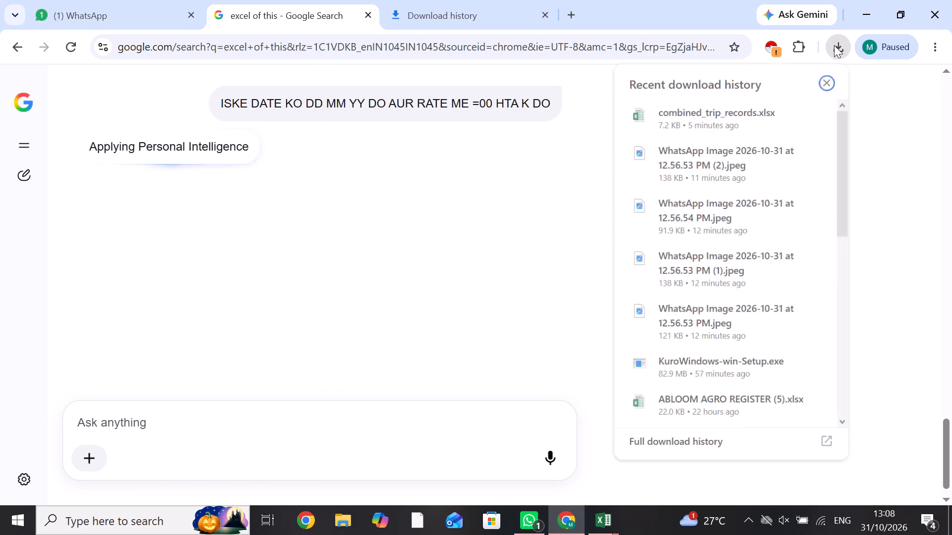
pyautogui.click(677, 439)
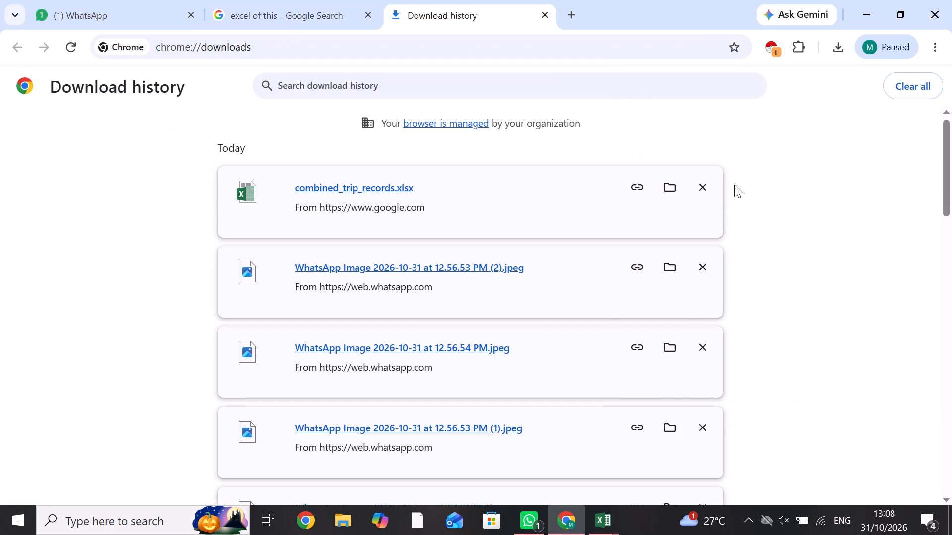
pyautogui.click(698, 184)
# Compare the two AI Mode responses, download Response A's Trip Records Formatted file, and open it in Excel with editing enabled.
pyautogui.click(237, 0)
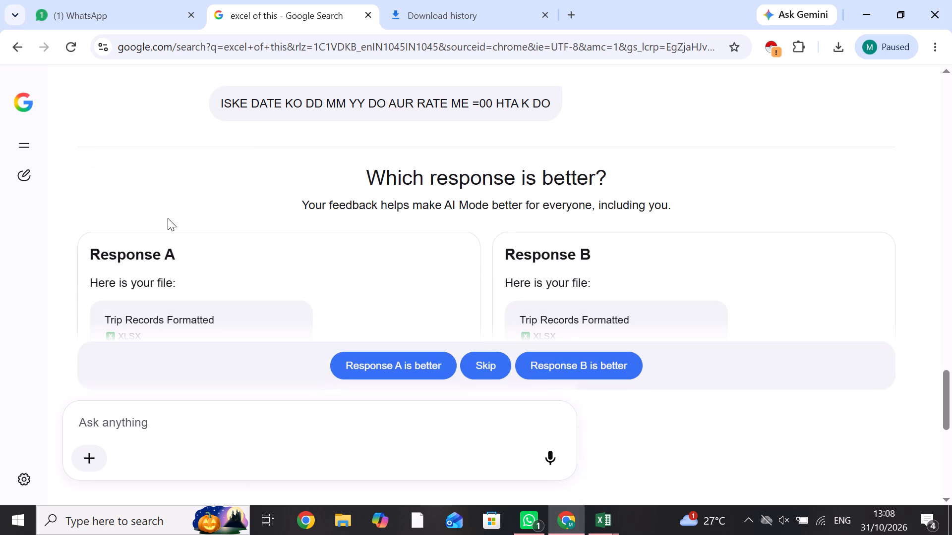
pyautogui.scroll(-1, 455, 288)
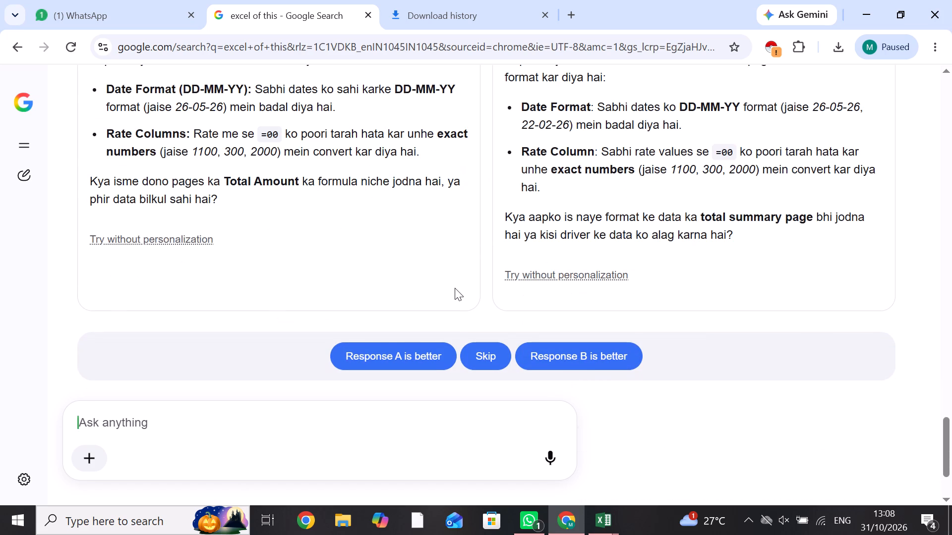
pyautogui.scroll(1, 455, 287)
pyautogui.scroll(-1, 455, 287)
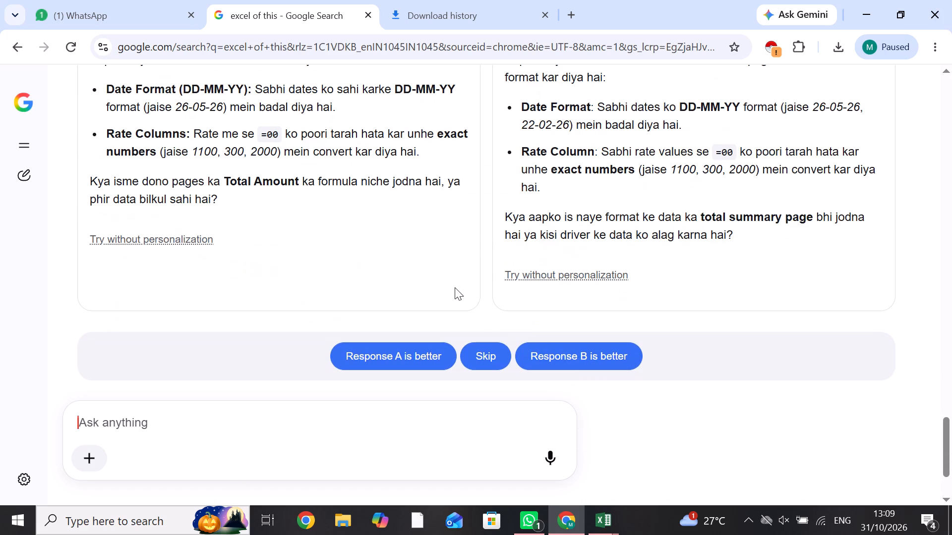
pyautogui.scroll(1, 403, 281)
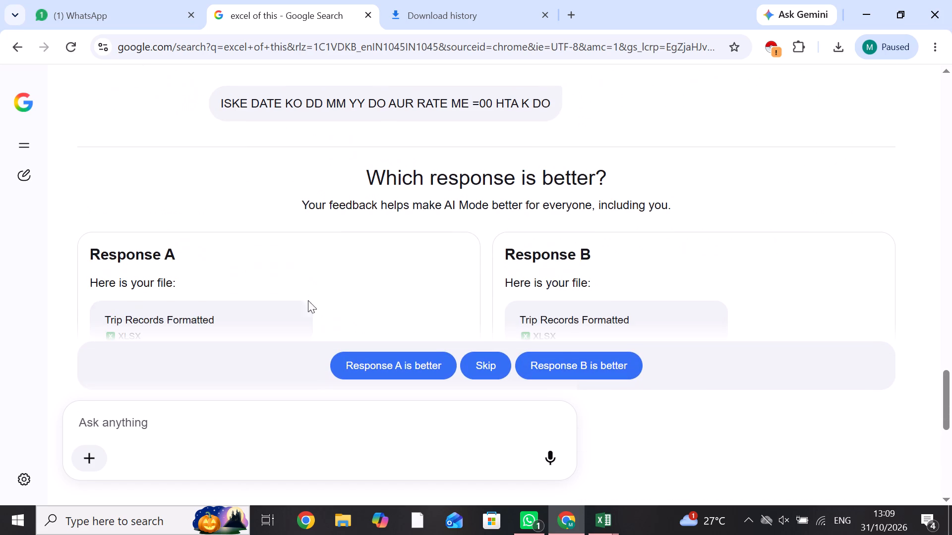
pyautogui.click(211, 312)
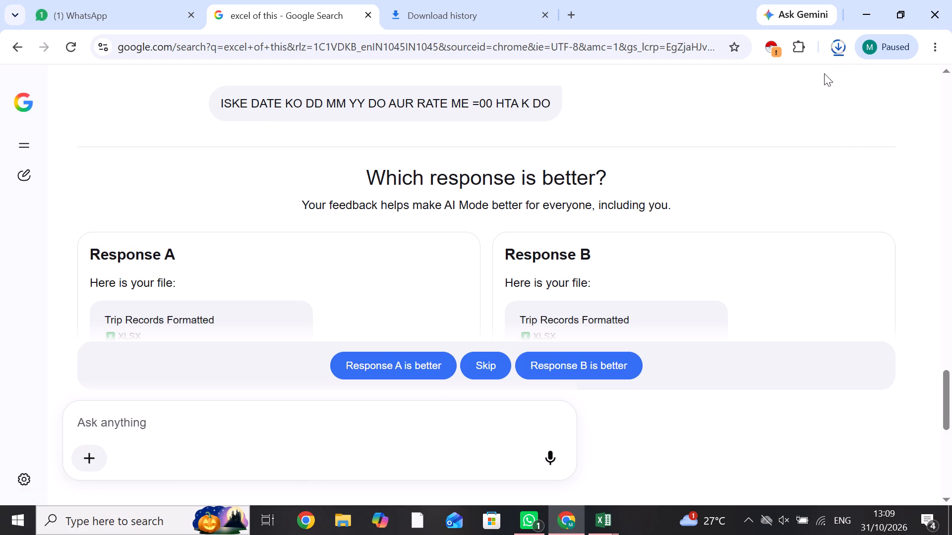
pyautogui.click(686, 87)
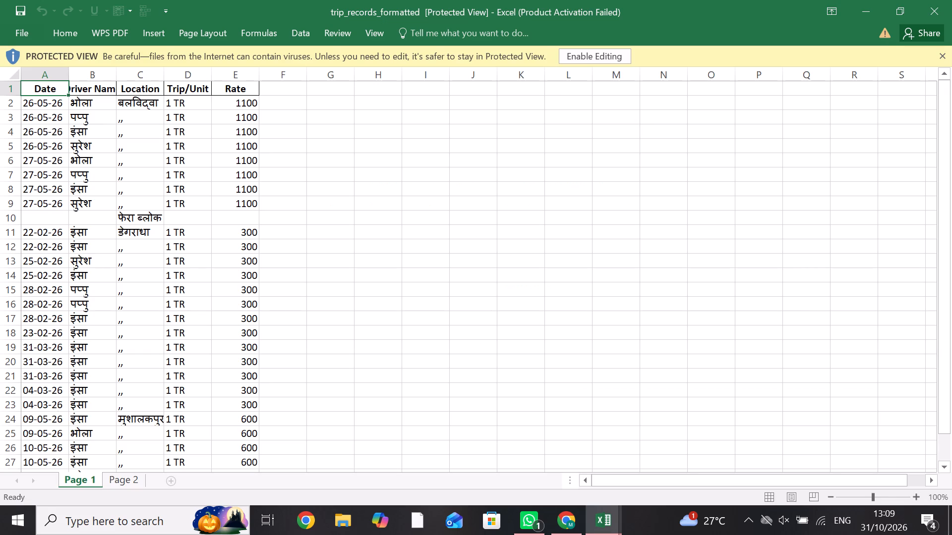
pyautogui.click(587, 60)
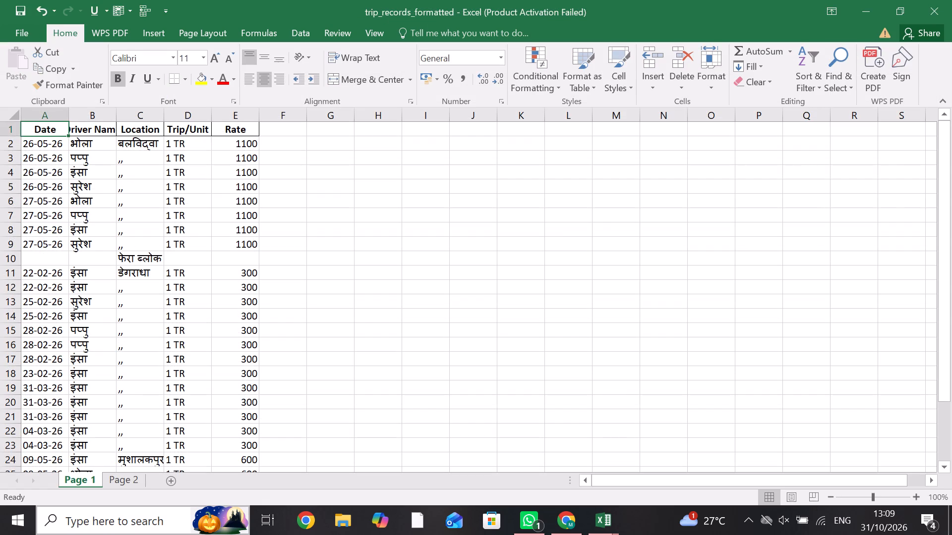
# Copy all Rate amounts from Page 2 of trip_records_formatted into transporting 2024's Jan 25 sheet, starting at F214.
pyautogui.click(121, 483)
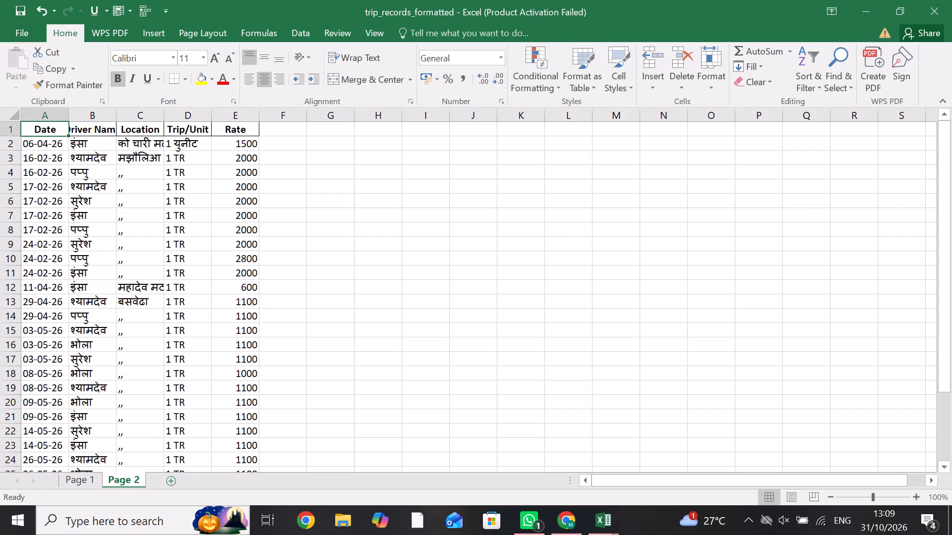
pyautogui.moveTo(235, 145); pyautogui.dragTo(243, 427)
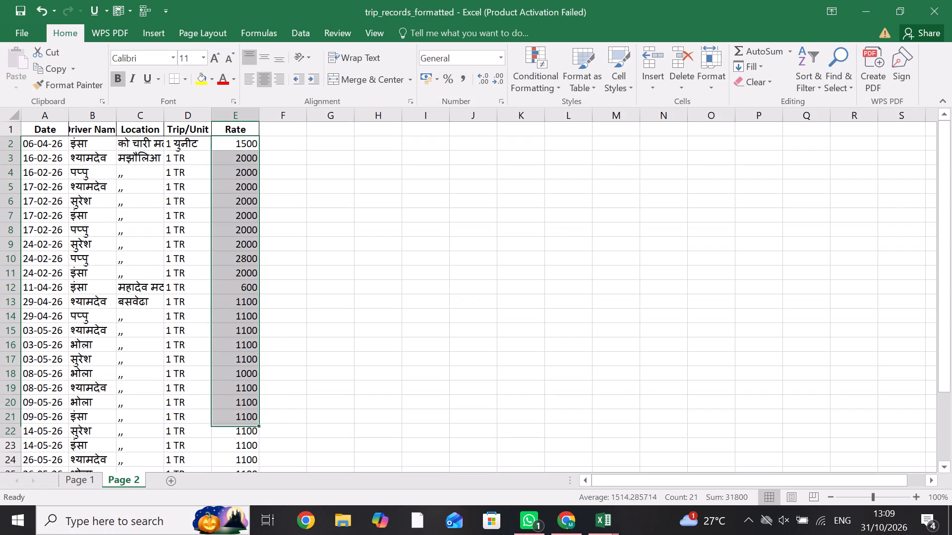
pyautogui.moveTo(243, 427); pyautogui.dragTo(248, 441)
pyautogui.hotkey('ctrl', 'c')
pyautogui.hotkey('alt', 'Tab')
pyautogui.hotkey('alt', 'Tab')
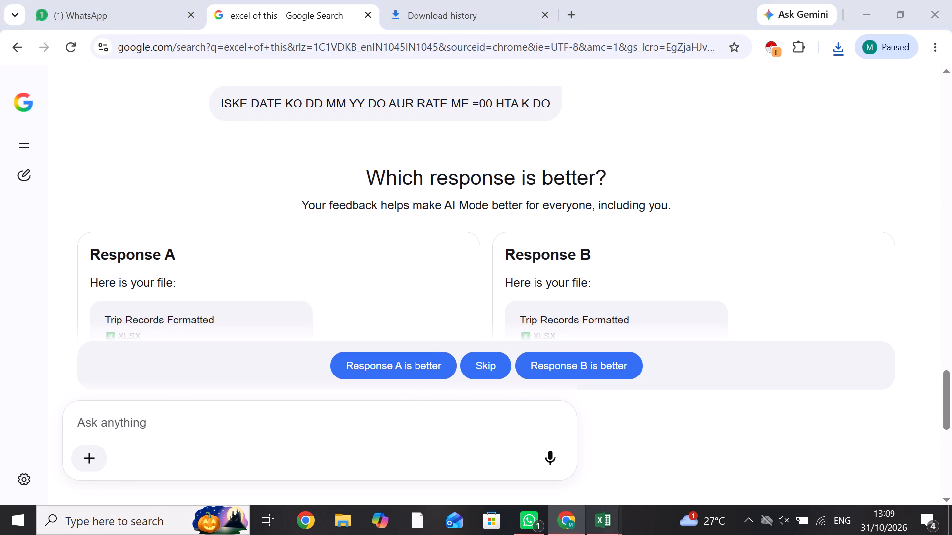
pyautogui.click(595, 517)
pyautogui.click(731, 466)
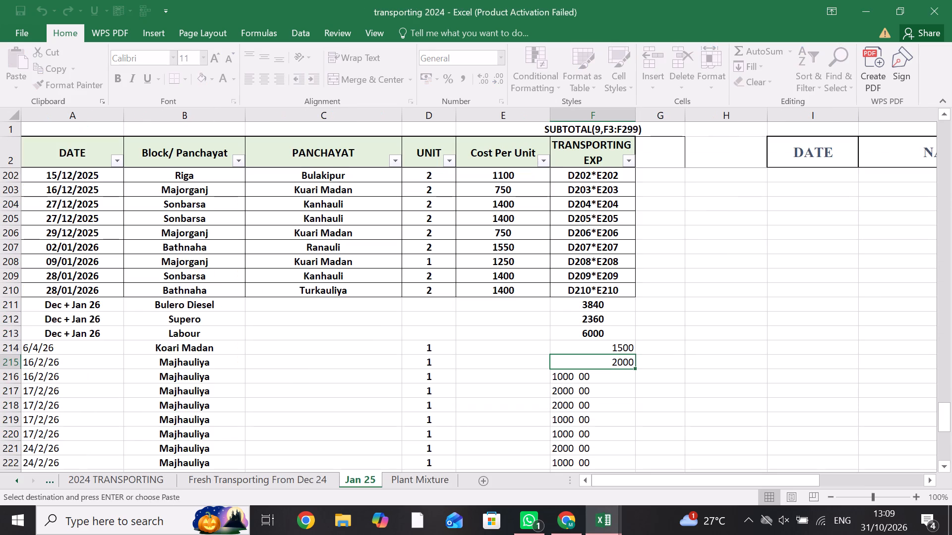
pyautogui.click(581, 343)
pyautogui.hotkey('ctrl', 'v')
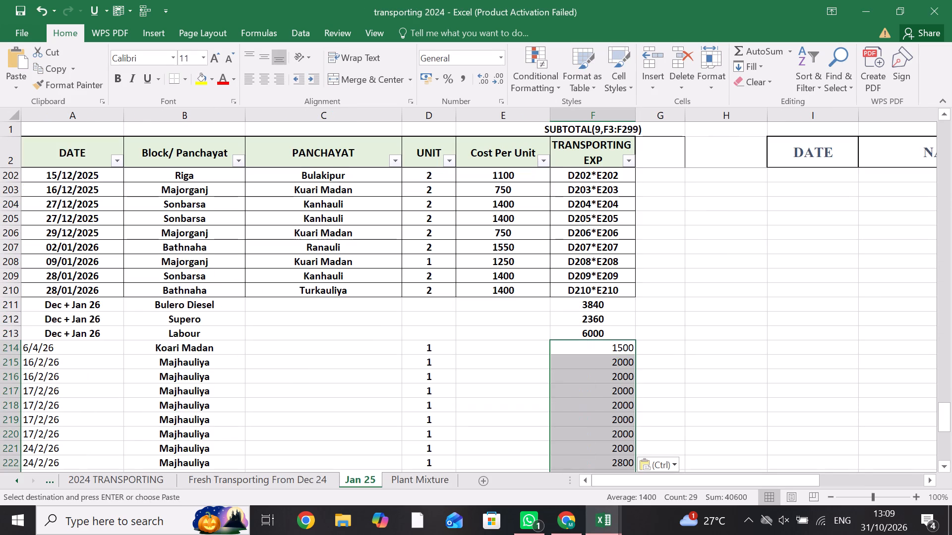
# Copy all dates from Page 2 of trip_records_formatted into the Jan 25 sheet's DATE column, starting at A214.
pyautogui.hotkey('alt', 'Tab')
pyautogui.scroll(3, 49, 309)
pyautogui.scroll(1, 44, 255)
pyautogui.moveTo(44, 144); pyautogui.dragTo(9, 534)
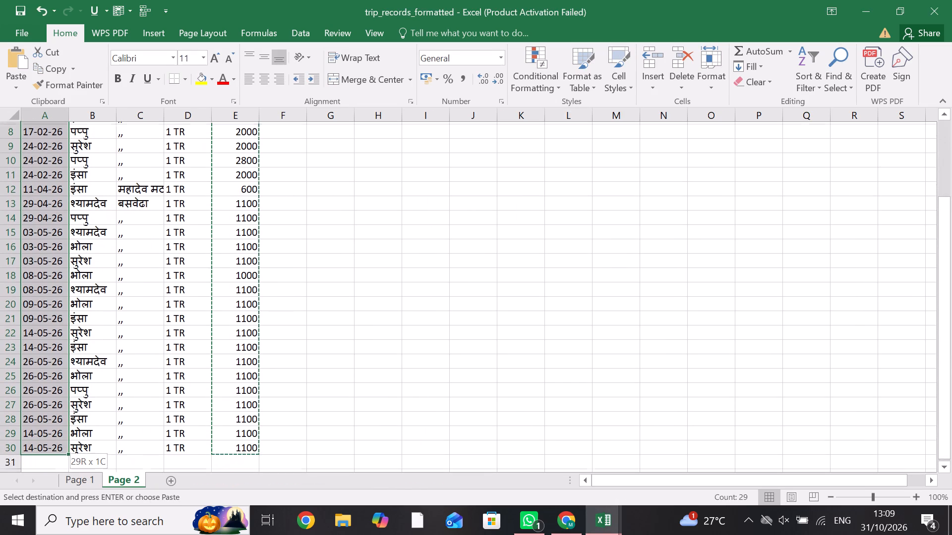
pyautogui.moveTo(9, 534); pyautogui.dragTo(16, 498)
pyautogui.hotkey('ctrl', 'c')
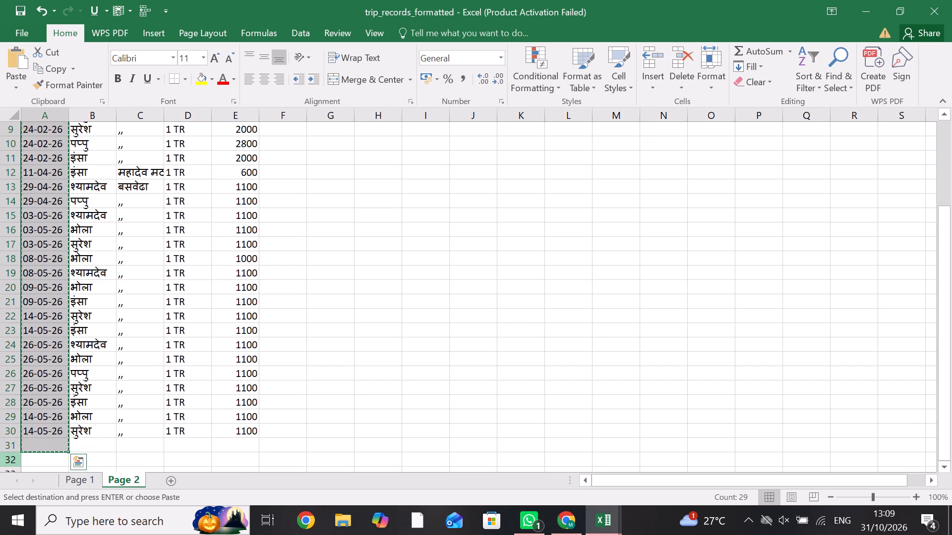
pyautogui.hotkey('alt', 'Tab')
pyautogui.click(79, 348)
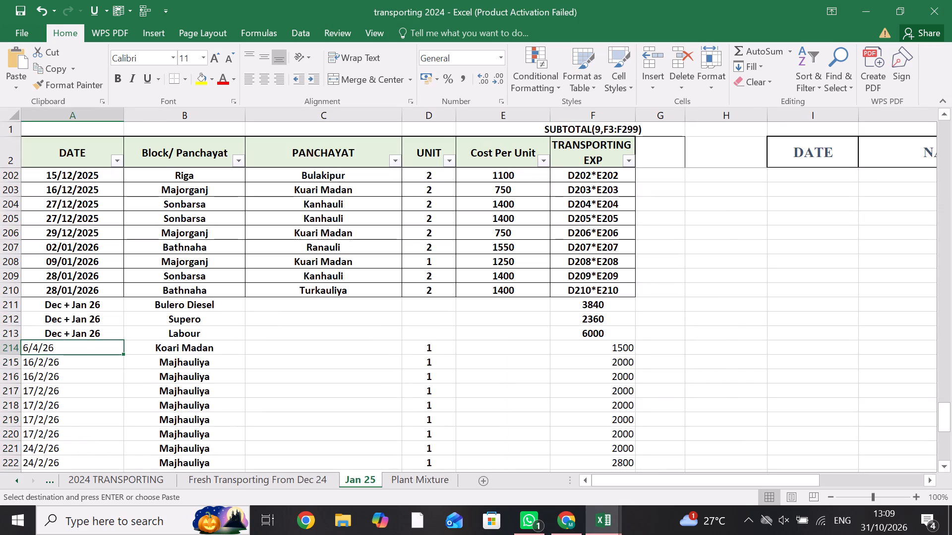
pyautogui.hotkey('ctrl', 'v')
# Replace every - with / throughout the Jan 25 sheet using Find and Replace.
pyautogui.click(677, 376)
pyautogui.hotkey('ctrl', 'f')
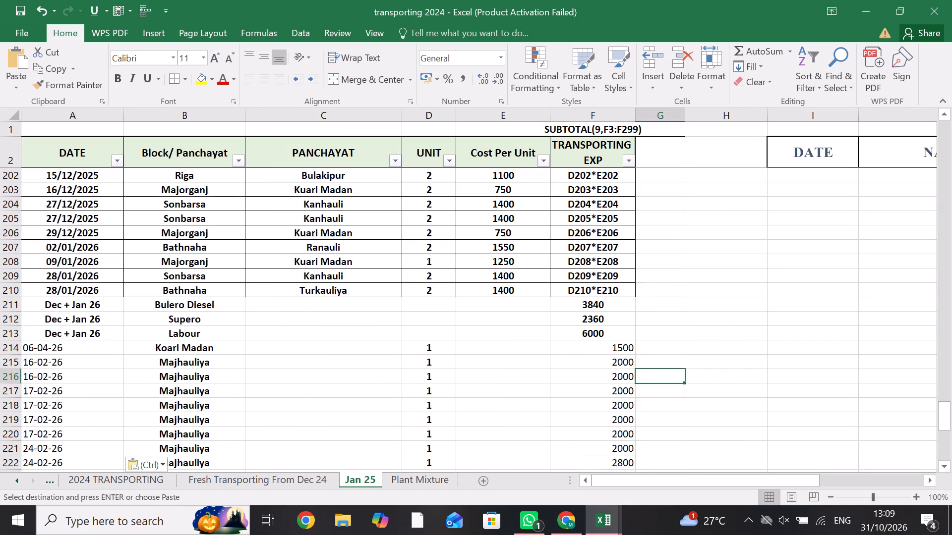
pyautogui.click(340, 327)
pyautogui.moveTo(368, 351); pyautogui.dragTo(338, 357)
pyautogui.press('-')
pyautogui.click(354, 374)
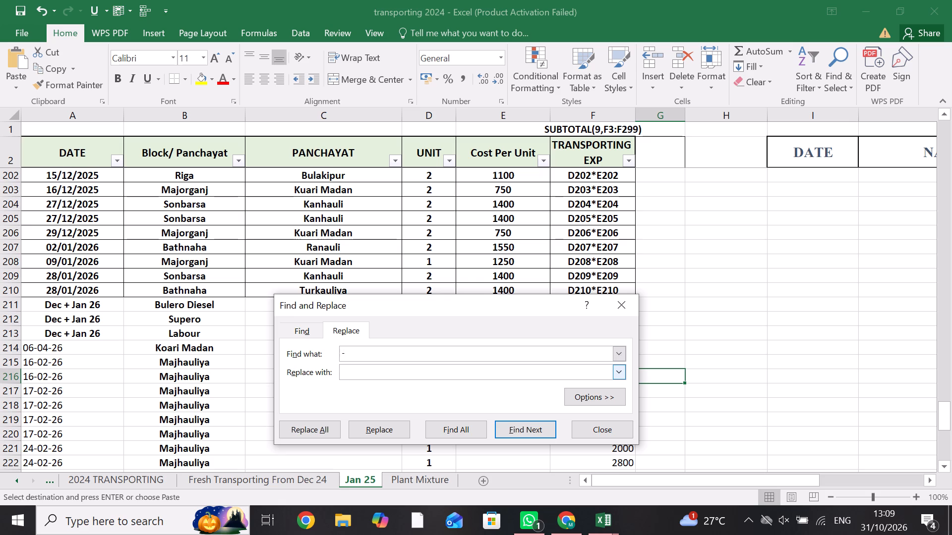
pyautogui.press('/')
pyautogui.click(317, 435)
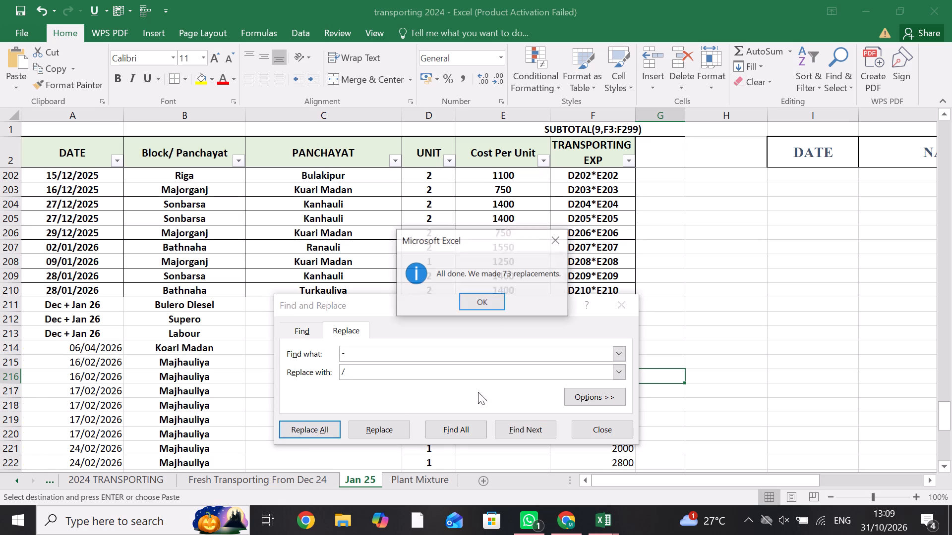
pyautogui.click(474, 296)
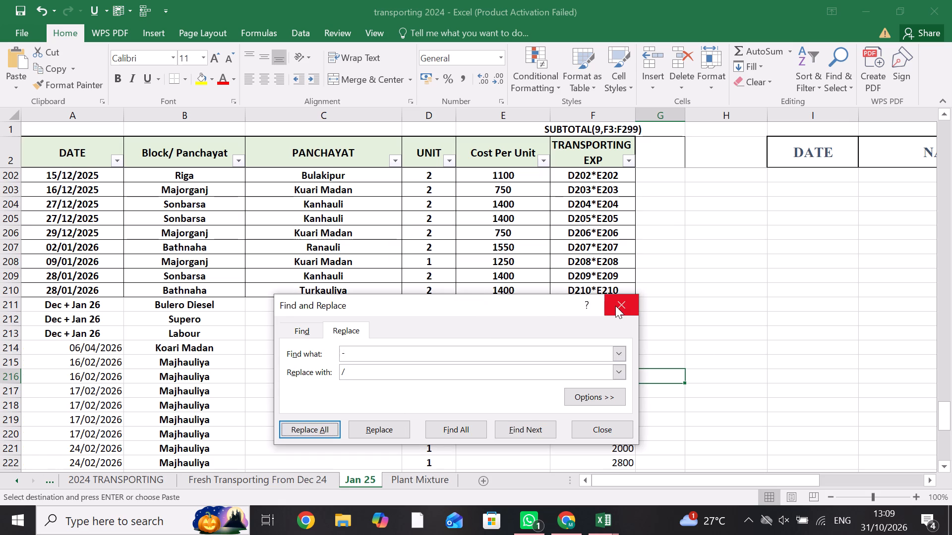
pyautogui.hotkey('ctrl', 'z')
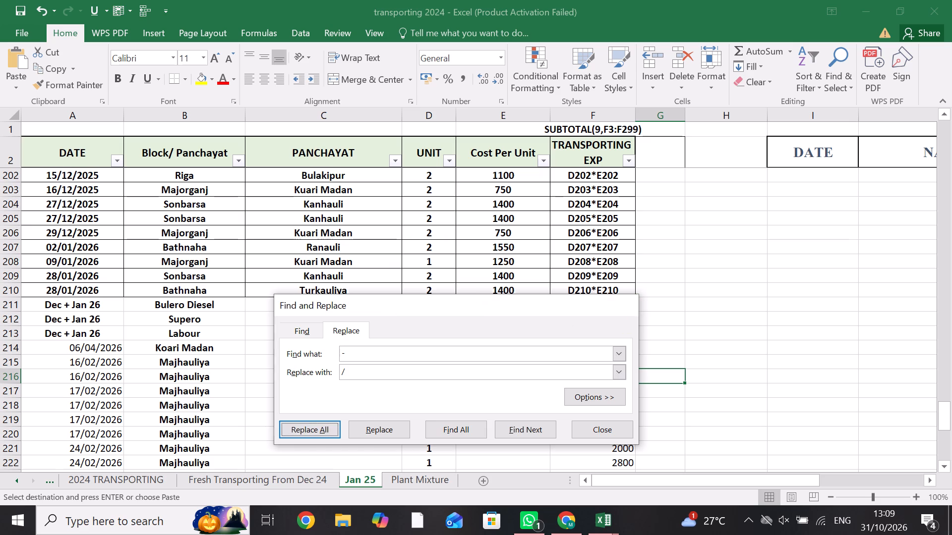
# Examine the transporting expense entries in F208 and F3 of the Jan 25 sheet to check their formulas.
pyautogui.doubleClick(609, 261)
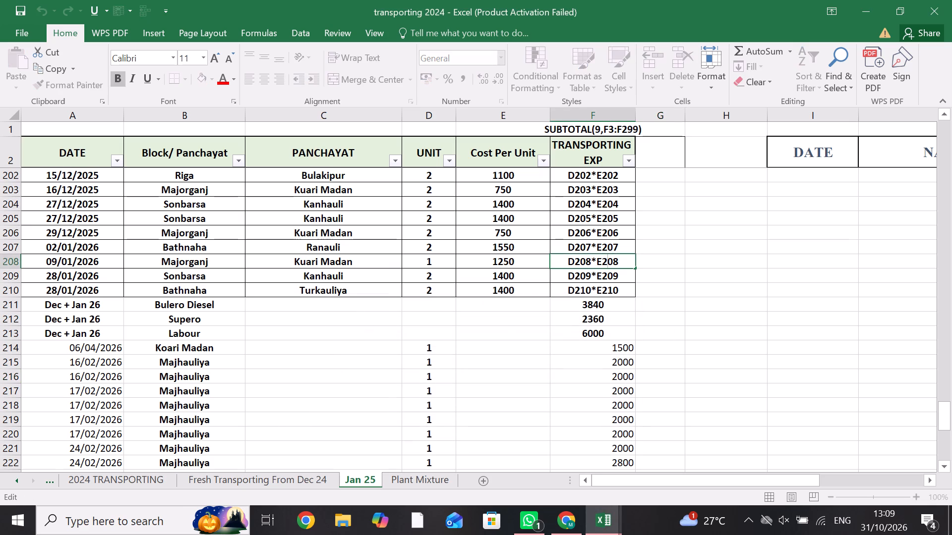
pyautogui.scroll(12, 611, 262)
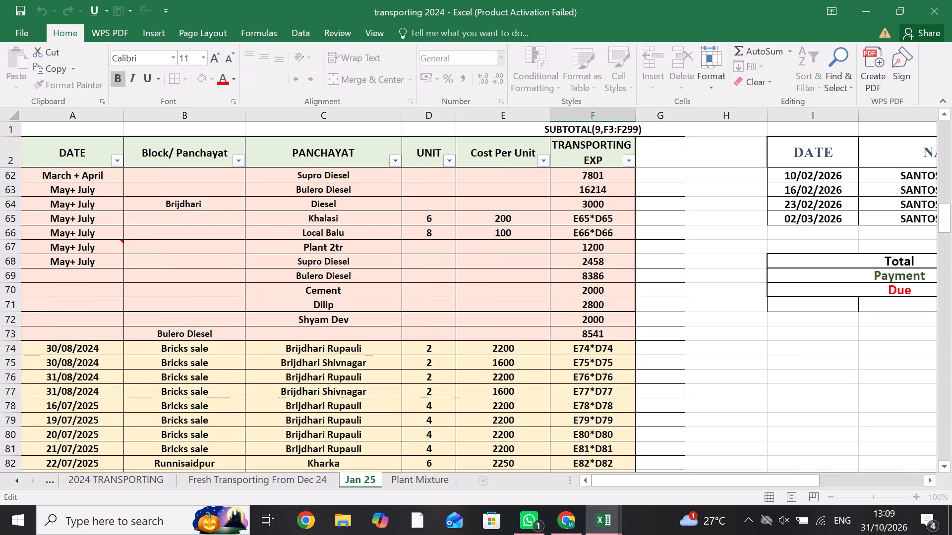
pyautogui.scroll(10, 618, 266)
pyautogui.doubleClick(602, 176)
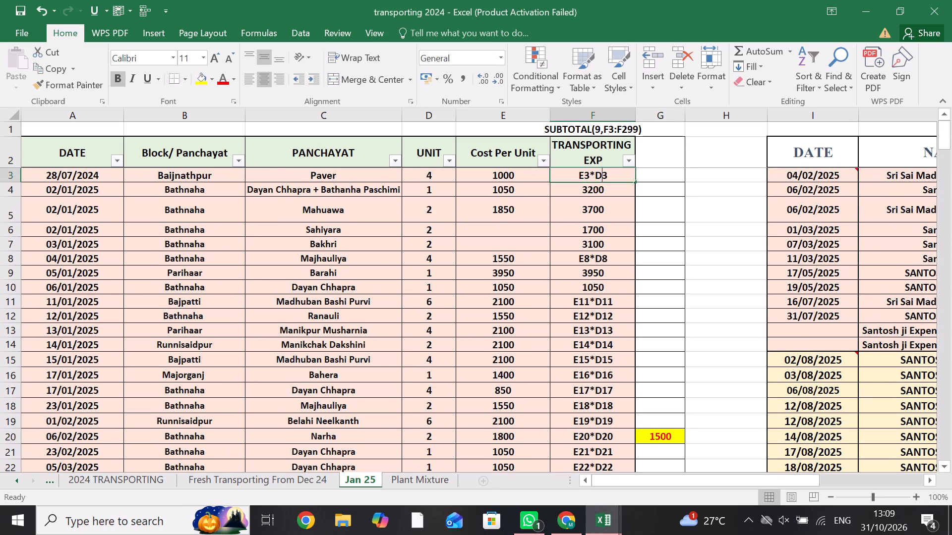
pyautogui.moveTo(611, 174); pyautogui.dragTo(575, 173)
pyautogui.hotkey('ctrl', 'z')
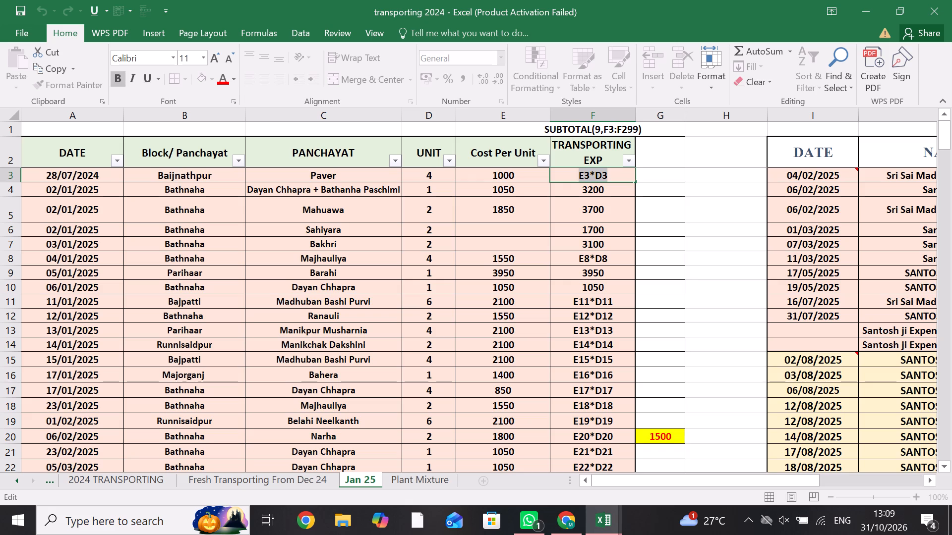
pyautogui.hotkey('ctrl', 'z')
pyautogui.press('Return')
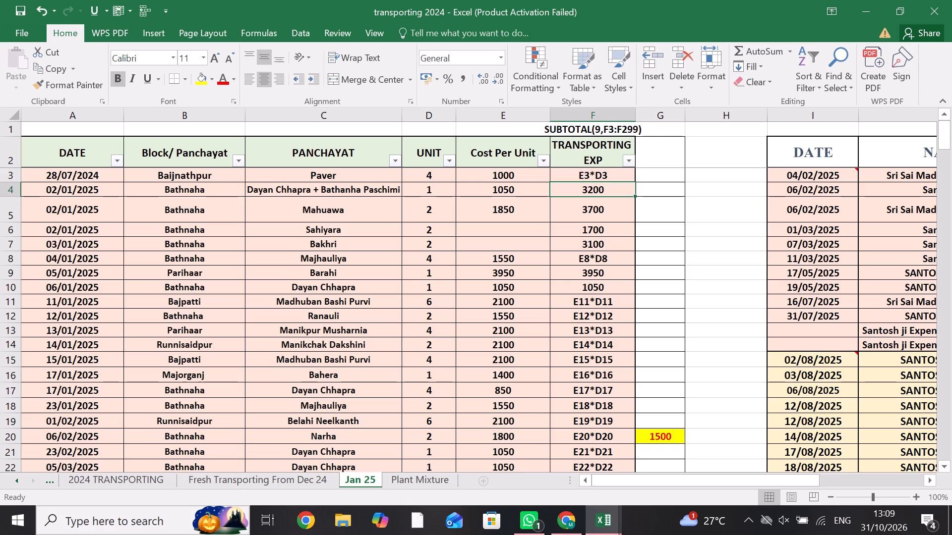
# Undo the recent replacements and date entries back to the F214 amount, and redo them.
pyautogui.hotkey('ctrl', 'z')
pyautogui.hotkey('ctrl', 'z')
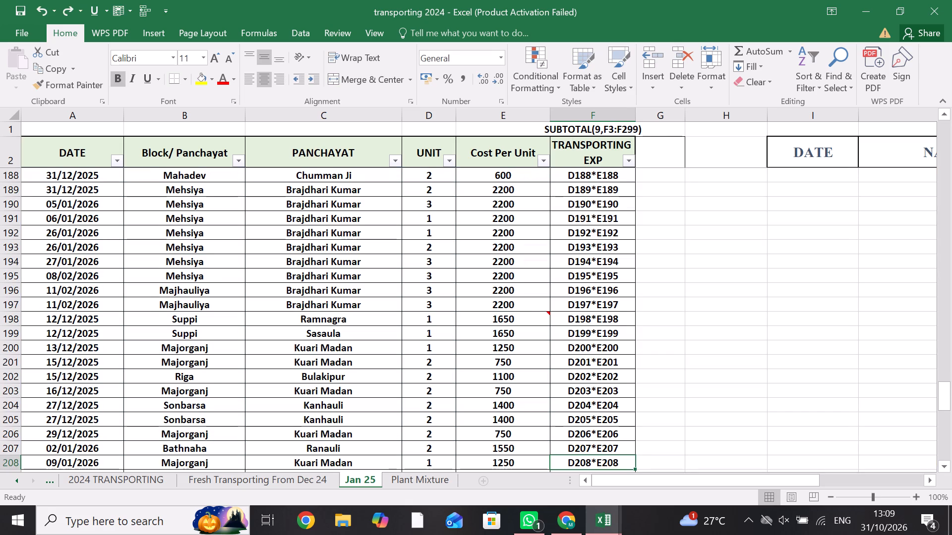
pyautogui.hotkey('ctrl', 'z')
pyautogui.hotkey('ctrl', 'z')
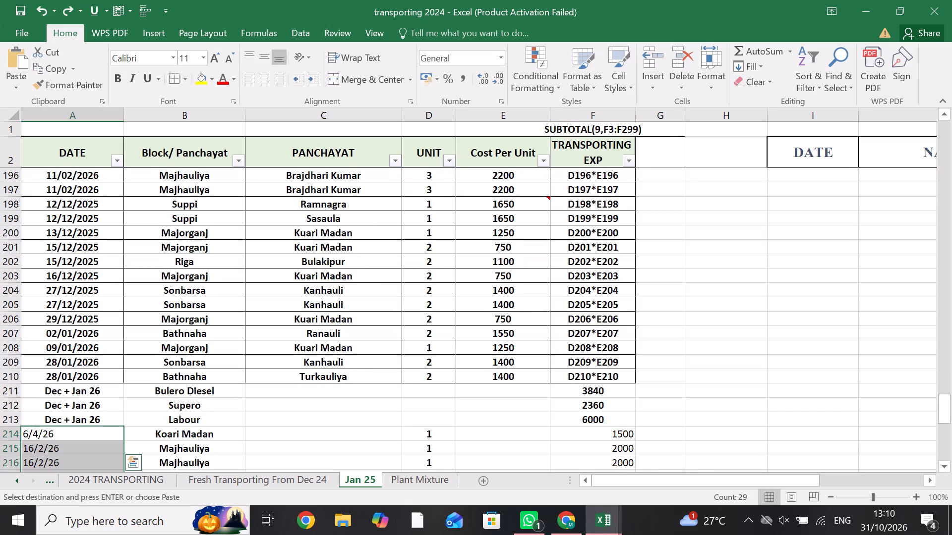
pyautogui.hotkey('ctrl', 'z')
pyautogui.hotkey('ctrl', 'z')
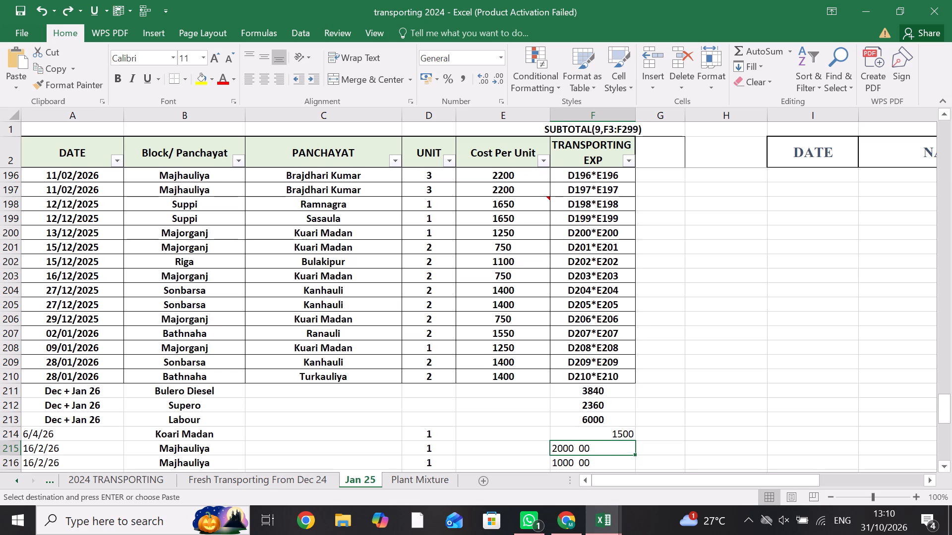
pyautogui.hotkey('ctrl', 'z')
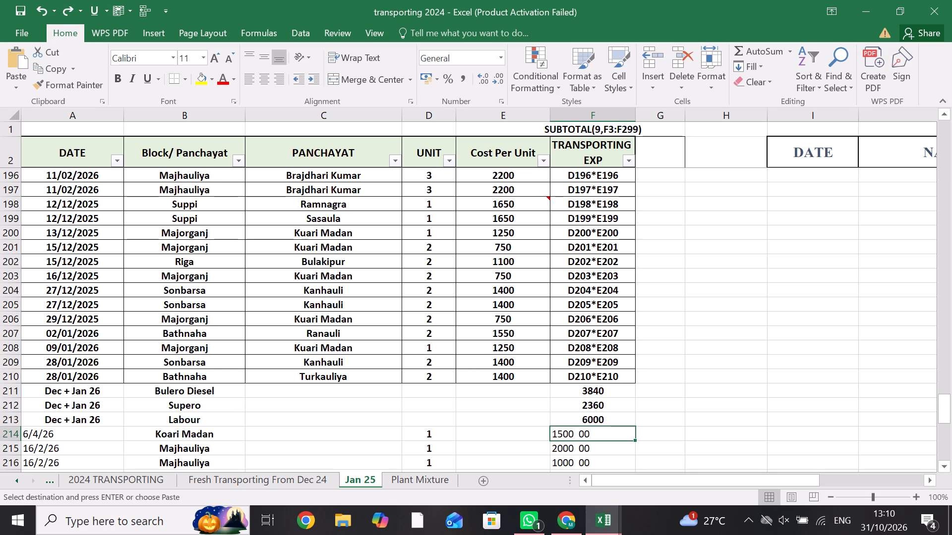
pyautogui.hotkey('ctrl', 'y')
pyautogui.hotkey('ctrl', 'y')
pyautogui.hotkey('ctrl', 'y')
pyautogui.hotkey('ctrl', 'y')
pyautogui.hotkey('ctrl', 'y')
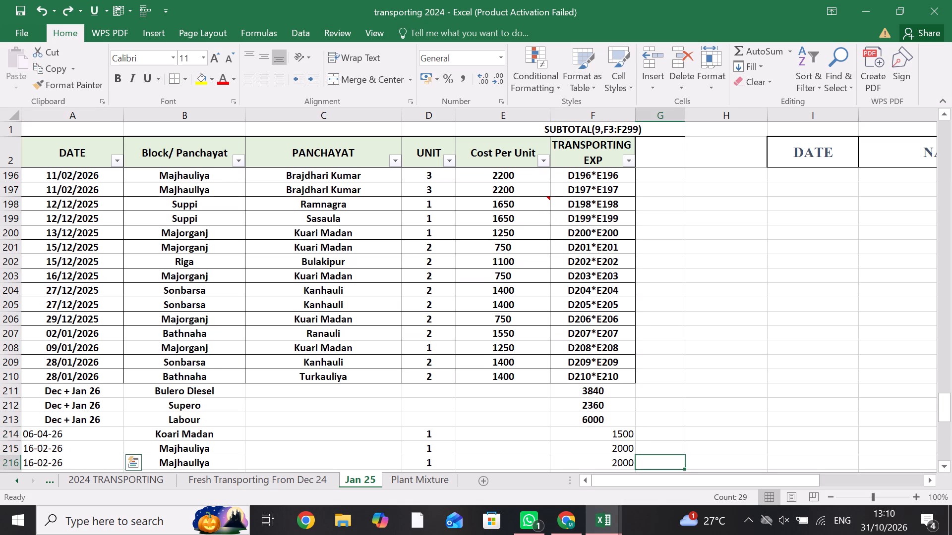
# AutoFit the width of column F, TRANSPORTING EXP, in the Jan 25 sheet.
pyautogui.scroll(12, 552, 320)
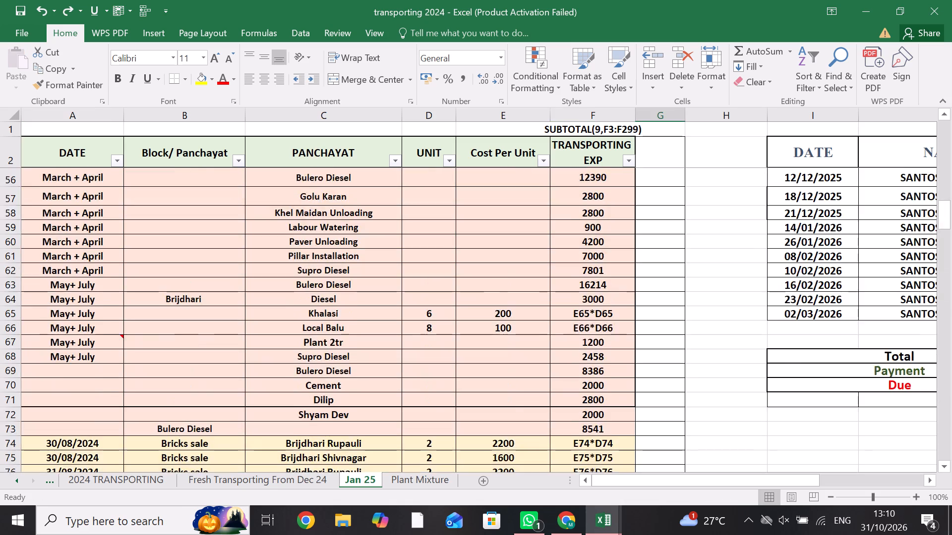
pyautogui.scroll(3, 550, 252)
pyautogui.doubleClick(633, 116)
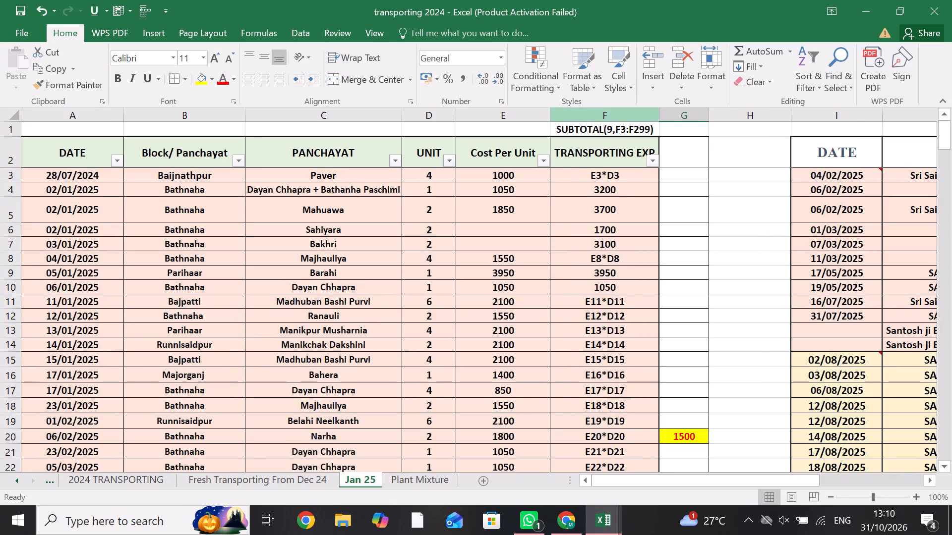
# Turn the text in F3 into the formula =E3*D3.
pyautogui.click(614, 164)
pyautogui.doubleClick(619, 175)
pyautogui.moveTo(619, 175); pyautogui.dragTo(619, 174)
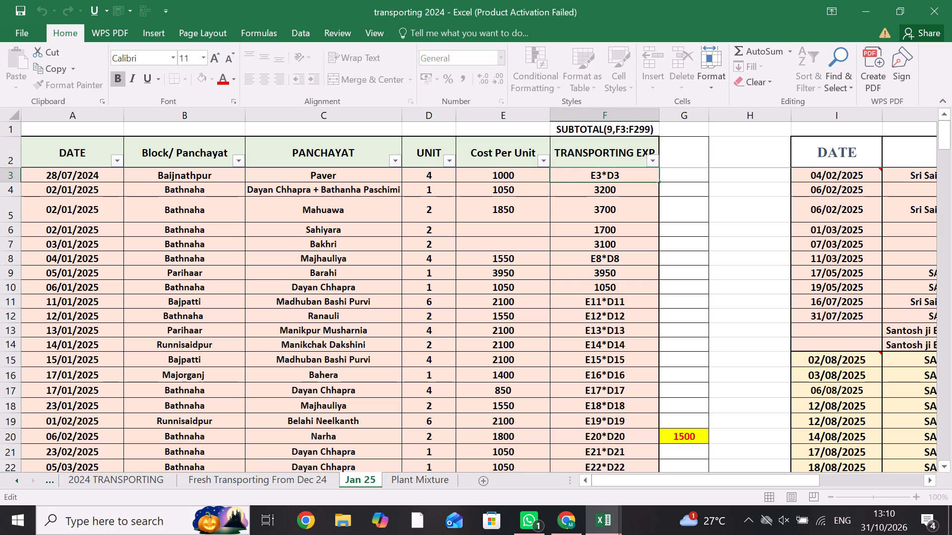
pyautogui.moveTo(619, 174); pyautogui.dragTo(579, 175)
pyautogui.click(581, 225)
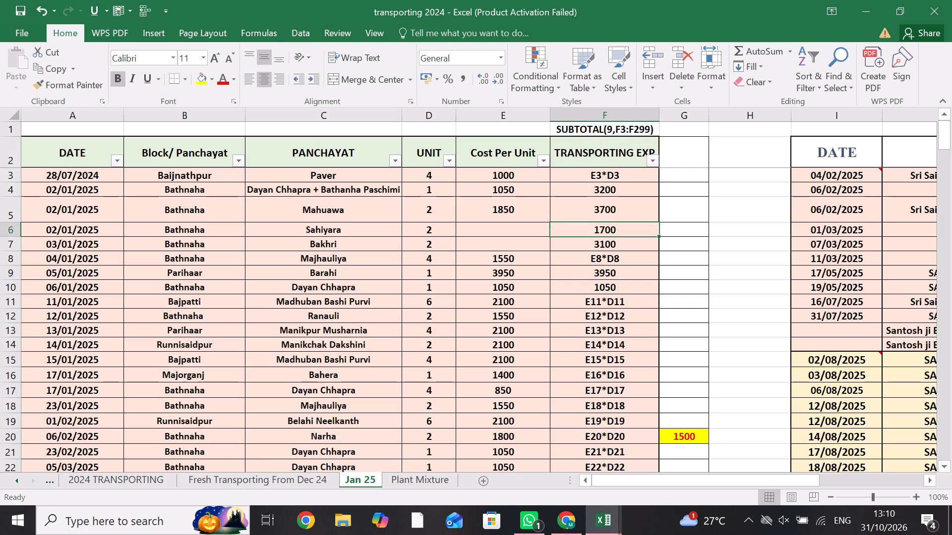
pyautogui.doubleClick(591, 174)
pyautogui.press('=')
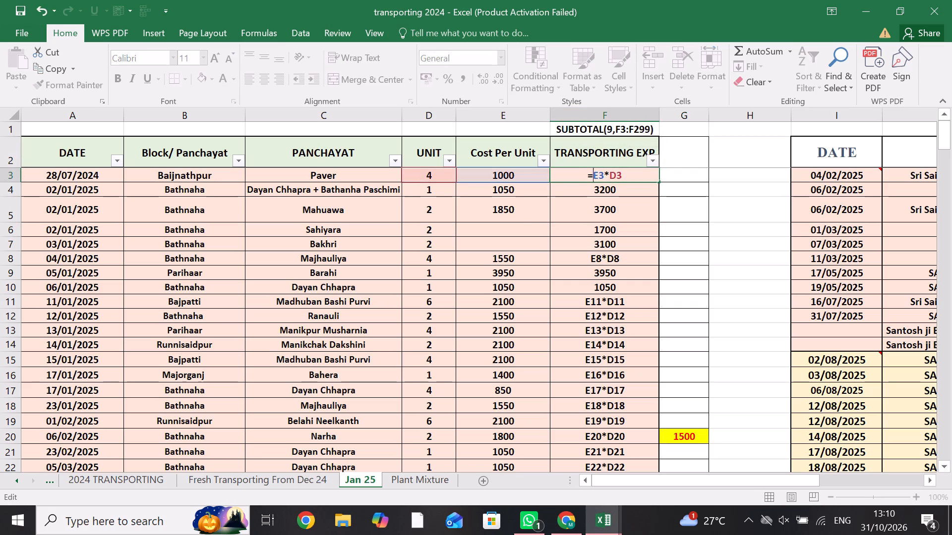
pyautogui.press('Return')
pyautogui.click(607, 171)
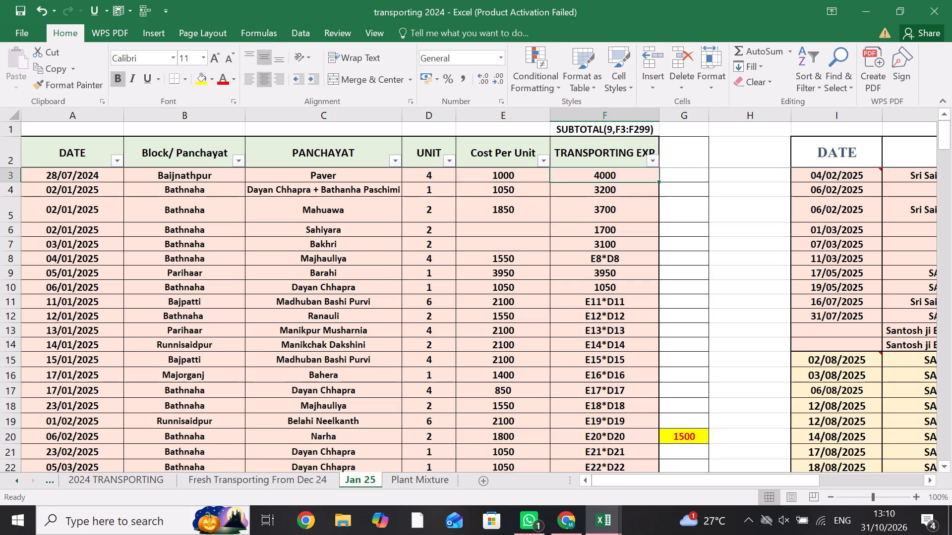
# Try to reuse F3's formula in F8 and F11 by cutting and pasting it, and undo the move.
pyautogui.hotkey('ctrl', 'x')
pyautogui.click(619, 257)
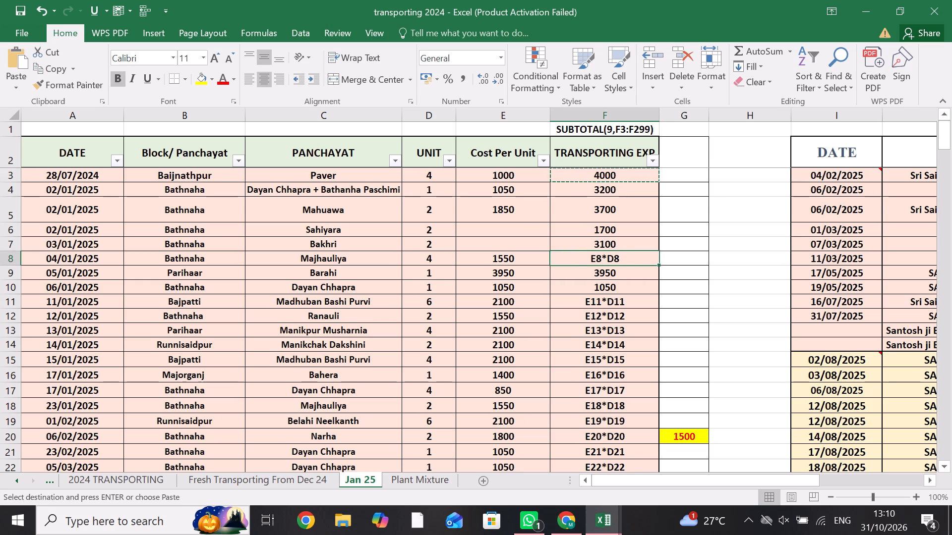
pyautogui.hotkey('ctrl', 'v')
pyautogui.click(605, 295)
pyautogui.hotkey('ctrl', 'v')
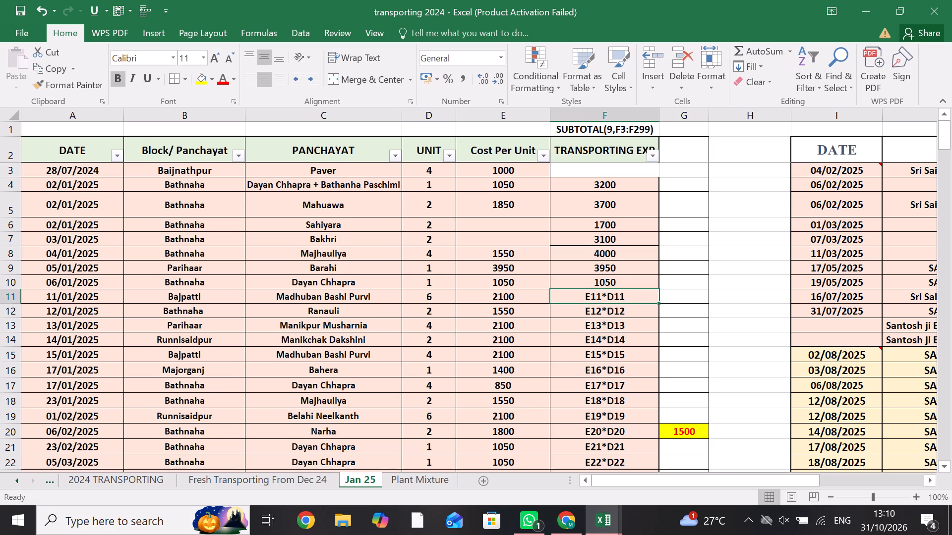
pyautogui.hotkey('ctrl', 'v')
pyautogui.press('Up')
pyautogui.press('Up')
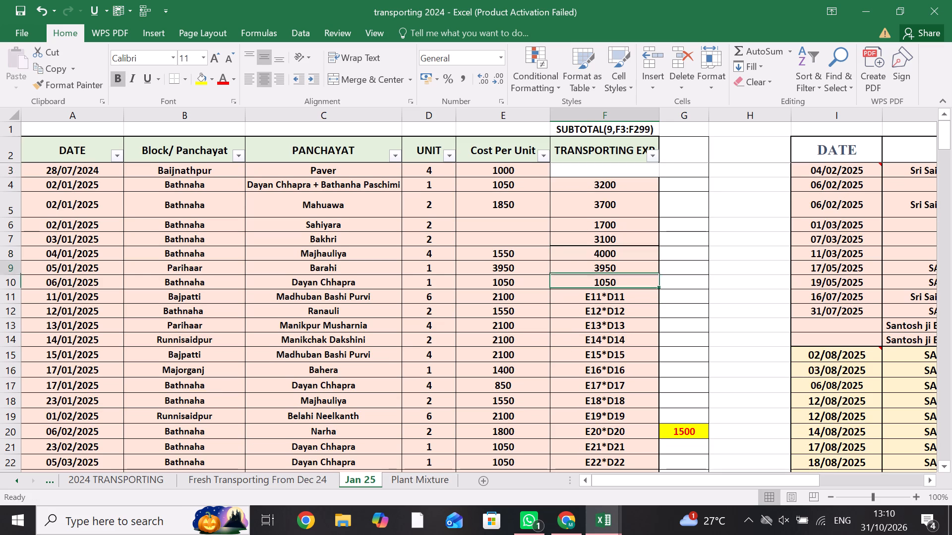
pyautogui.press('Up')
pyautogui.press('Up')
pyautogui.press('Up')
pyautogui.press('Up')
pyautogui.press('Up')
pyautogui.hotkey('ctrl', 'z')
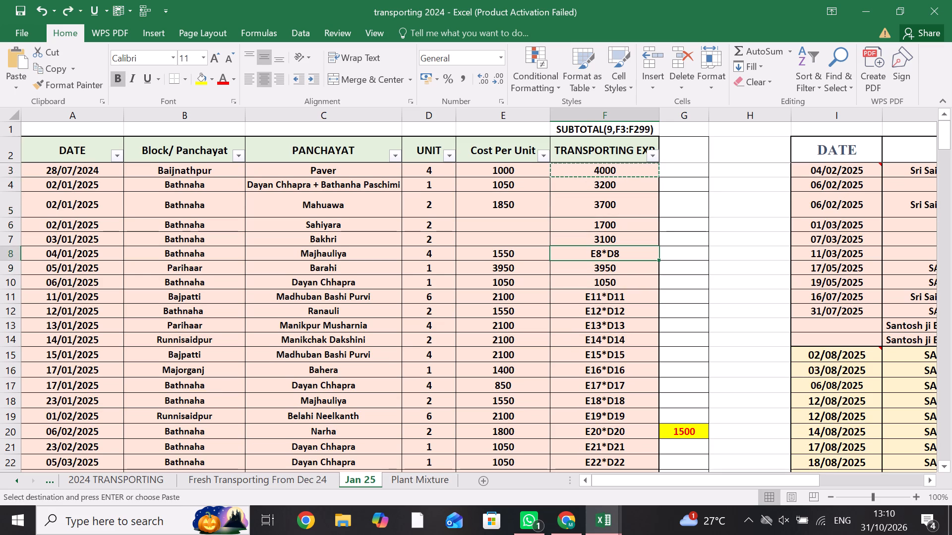
# Copy the formula cell F3.
pyautogui.press('Up')
pyautogui.press('Up')
pyautogui.press('Up')
pyautogui.press('Up')
pyautogui.press('Up')
pyautogui.hotkey('ctrl', 'c')
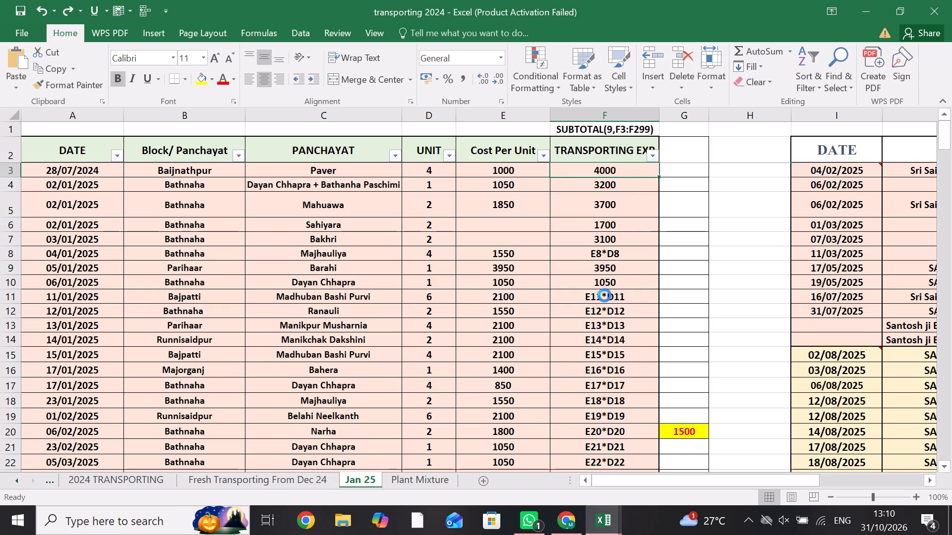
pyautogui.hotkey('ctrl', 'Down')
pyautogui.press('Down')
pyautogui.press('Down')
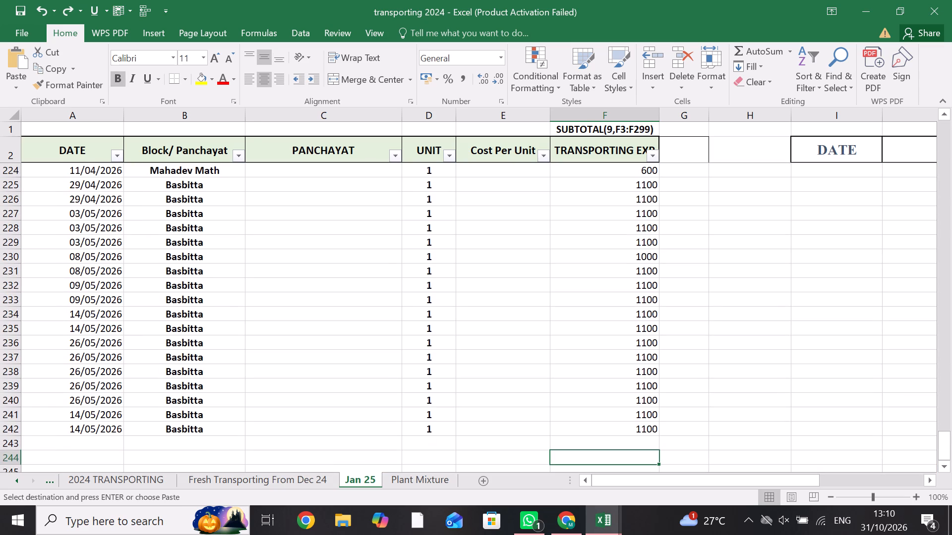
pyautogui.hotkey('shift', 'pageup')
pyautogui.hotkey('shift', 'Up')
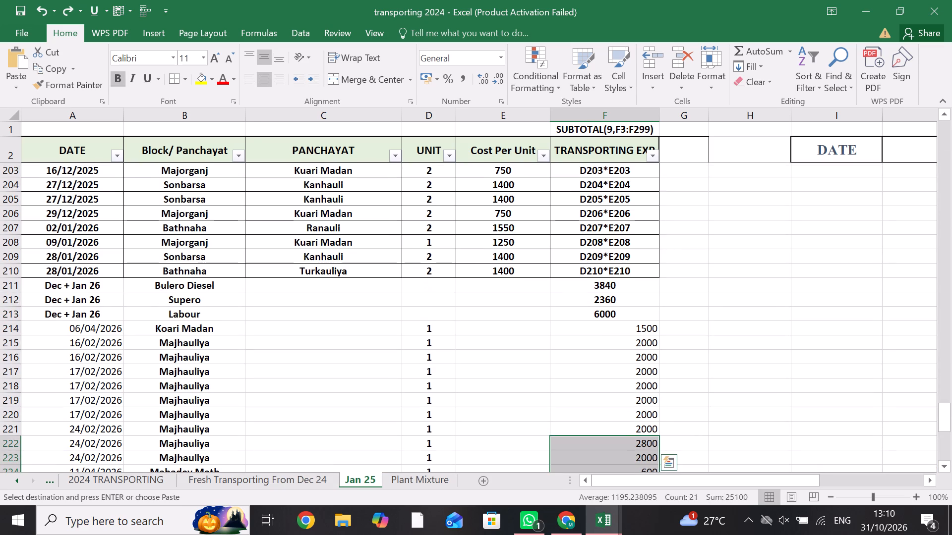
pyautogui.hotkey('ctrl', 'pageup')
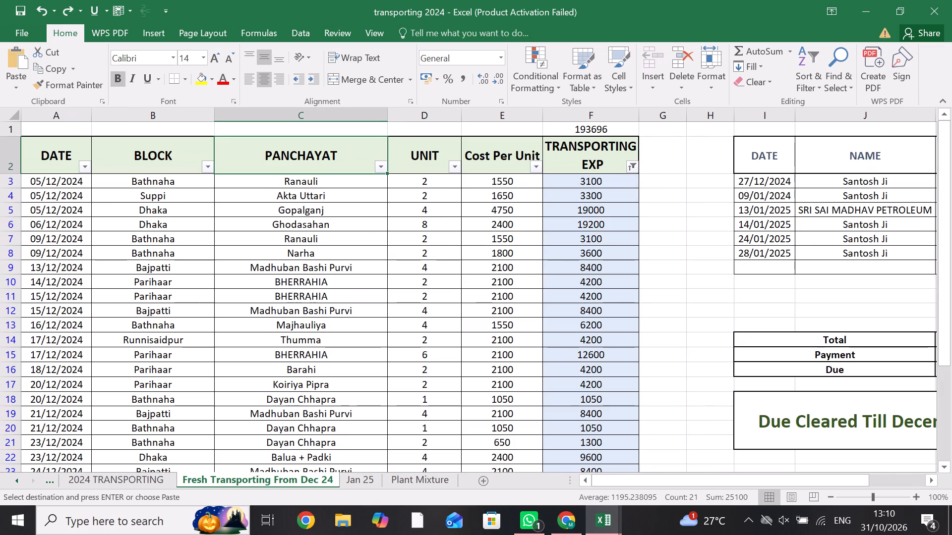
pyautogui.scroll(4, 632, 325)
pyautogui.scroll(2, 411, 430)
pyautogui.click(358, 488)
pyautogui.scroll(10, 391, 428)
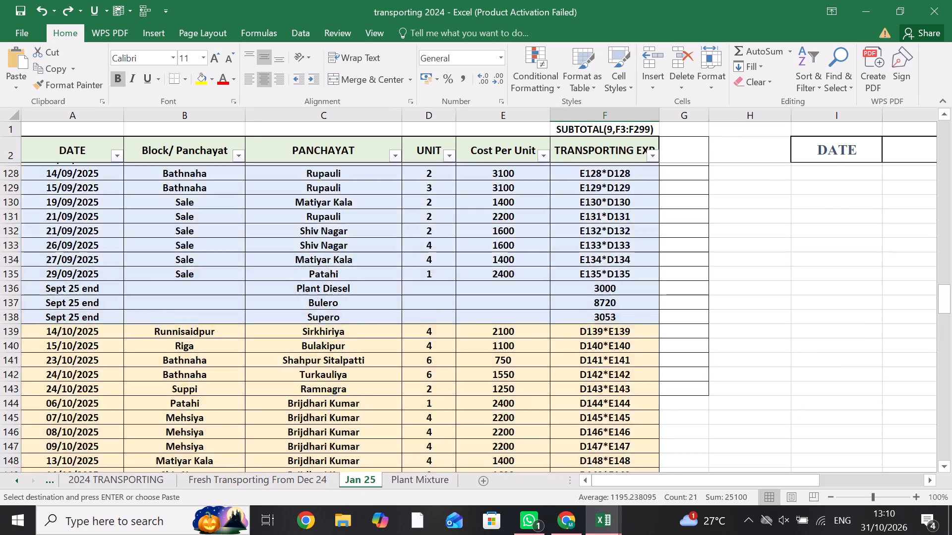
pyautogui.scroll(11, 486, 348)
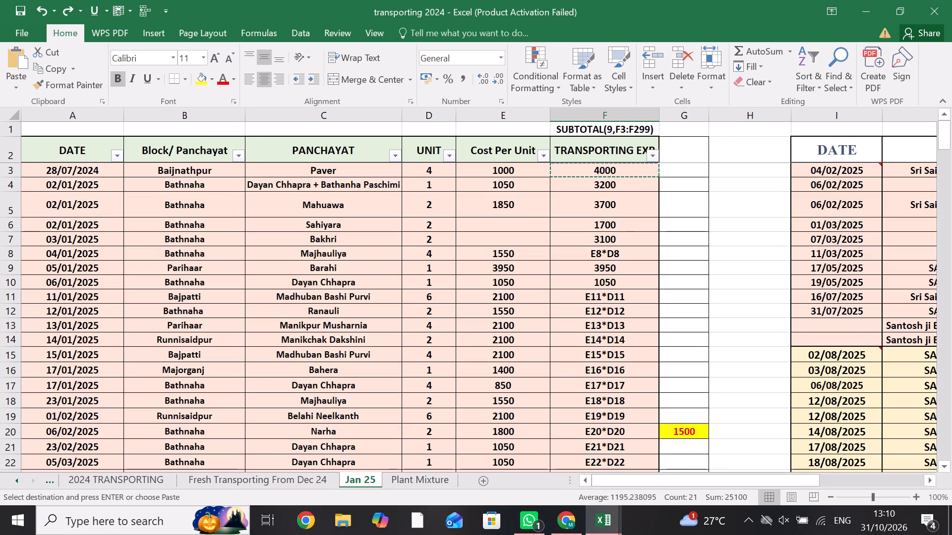
# Paste the copied expense formula into F8, replacing the text E8*D8.
pyautogui.click(607, 250)
pyautogui.hotkey('ctrl', 'v')
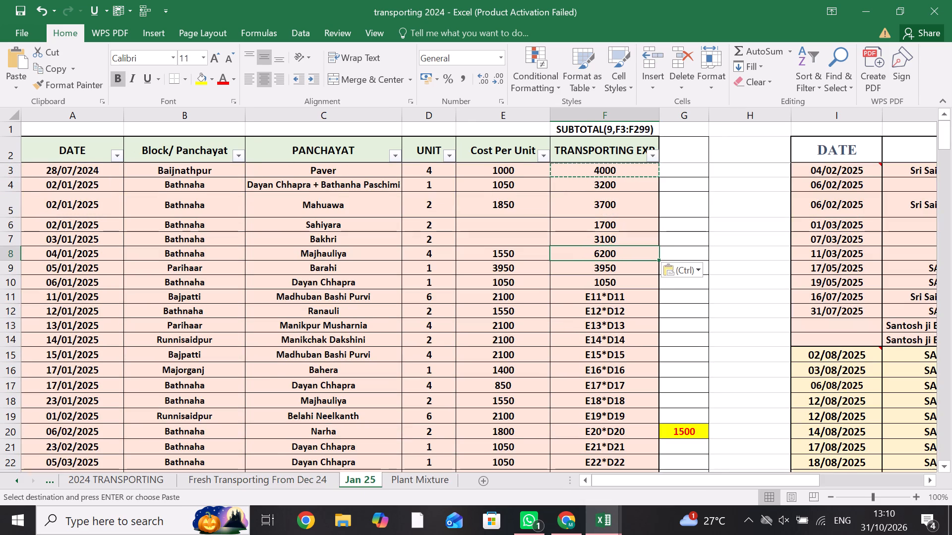
# Paste the copied formula into F11 and fill it down through F30 in the TRANSPORTING EXP column.
pyautogui.click(599, 301)
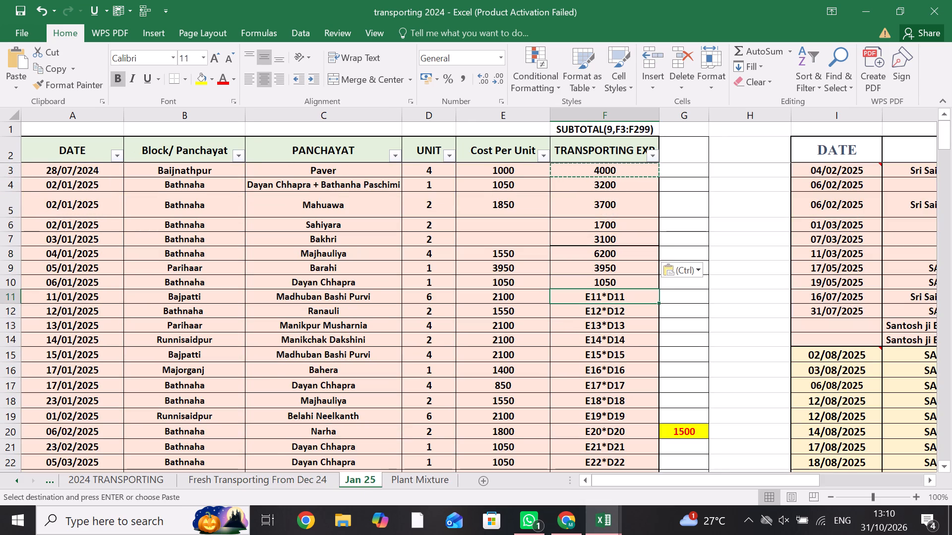
pyautogui.hotkey('ctrl', 'v')
pyautogui.hotkey('shift', 'Down')
pyautogui.hotkey('shift', 'Down')
pyautogui.hotkey('shift', 'Down')
pyautogui.hotkey('shift', 'Down')
pyautogui.hotkey('shift', 'Down')
pyautogui.hotkey('shift', 'Down')
pyautogui.hotkey('shift', 'Down')
pyautogui.hotkey('shift', 'Down')
pyautogui.hotkey('shift', 'Down')
pyautogui.hotkey('shift', 'Down')
pyautogui.hotkey('shift', 'Down')
pyautogui.hotkey('shift', 'Down')
pyautogui.hotkey('shift', 'Down')
pyautogui.hotkey('shift', 'Down')
pyautogui.hotkey('shift', 'Down')
pyautogui.hotkey('shift', 'Down')
pyautogui.hotkey('shift', 'Down')
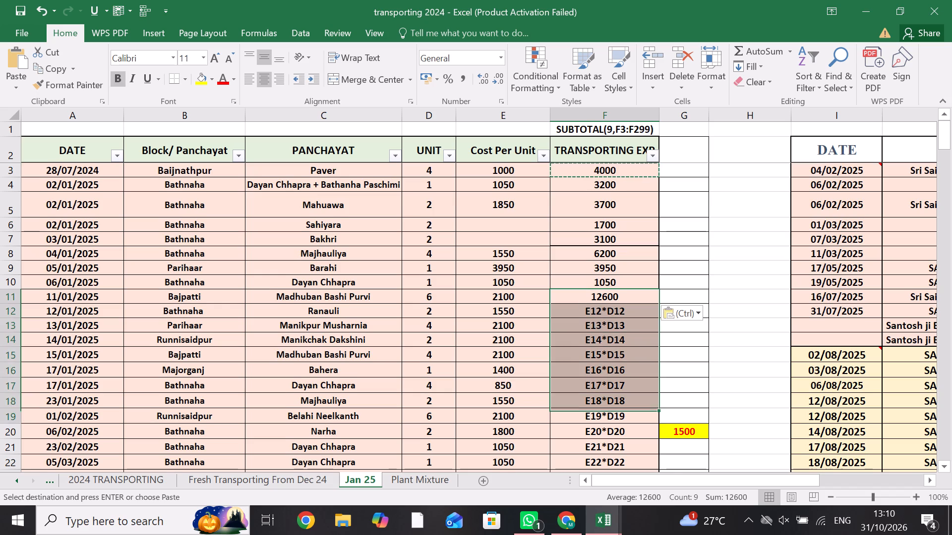
pyautogui.hotkey('shift', 'Down')
pyautogui.hotkey('shift', 'Down')
pyautogui.hotkey('shift', 'Down')
pyautogui.hotkey('shift', 'Down')
pyautogui.hotkey('shift', 'Down')
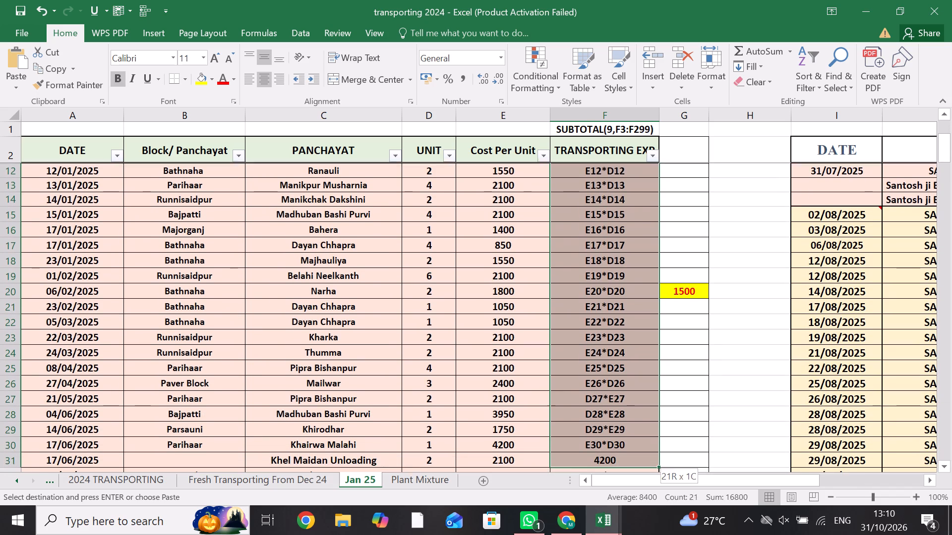
pyautogui.hotkey('shift', 'Up')
pyautogui.hotkey('ctrl', 'd')
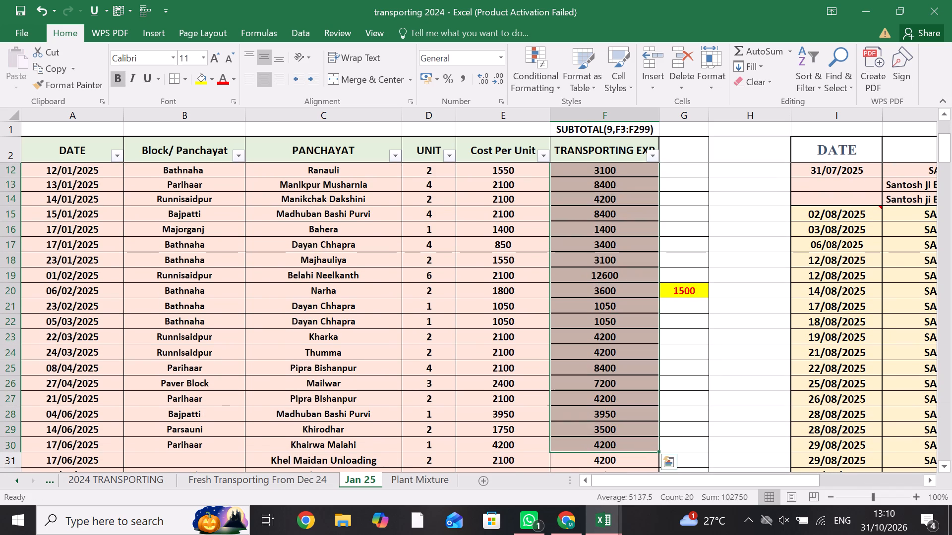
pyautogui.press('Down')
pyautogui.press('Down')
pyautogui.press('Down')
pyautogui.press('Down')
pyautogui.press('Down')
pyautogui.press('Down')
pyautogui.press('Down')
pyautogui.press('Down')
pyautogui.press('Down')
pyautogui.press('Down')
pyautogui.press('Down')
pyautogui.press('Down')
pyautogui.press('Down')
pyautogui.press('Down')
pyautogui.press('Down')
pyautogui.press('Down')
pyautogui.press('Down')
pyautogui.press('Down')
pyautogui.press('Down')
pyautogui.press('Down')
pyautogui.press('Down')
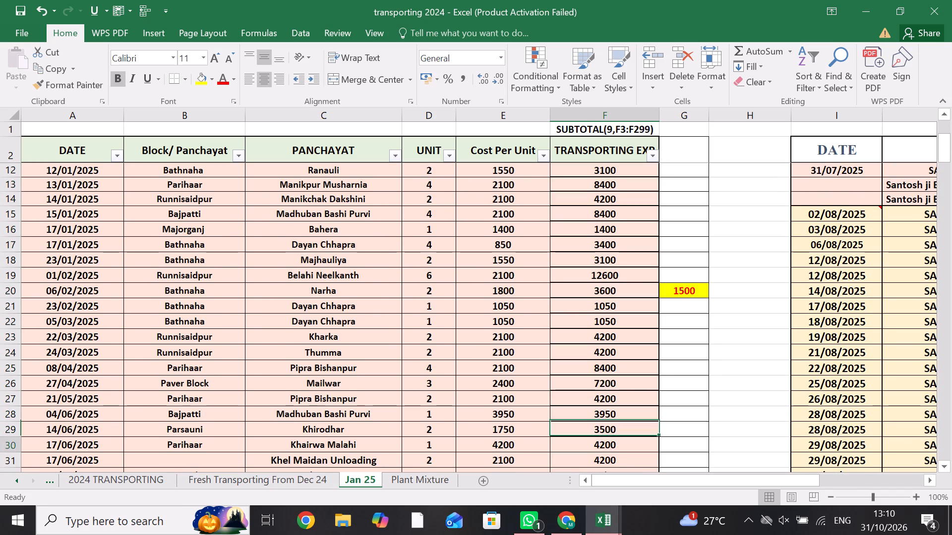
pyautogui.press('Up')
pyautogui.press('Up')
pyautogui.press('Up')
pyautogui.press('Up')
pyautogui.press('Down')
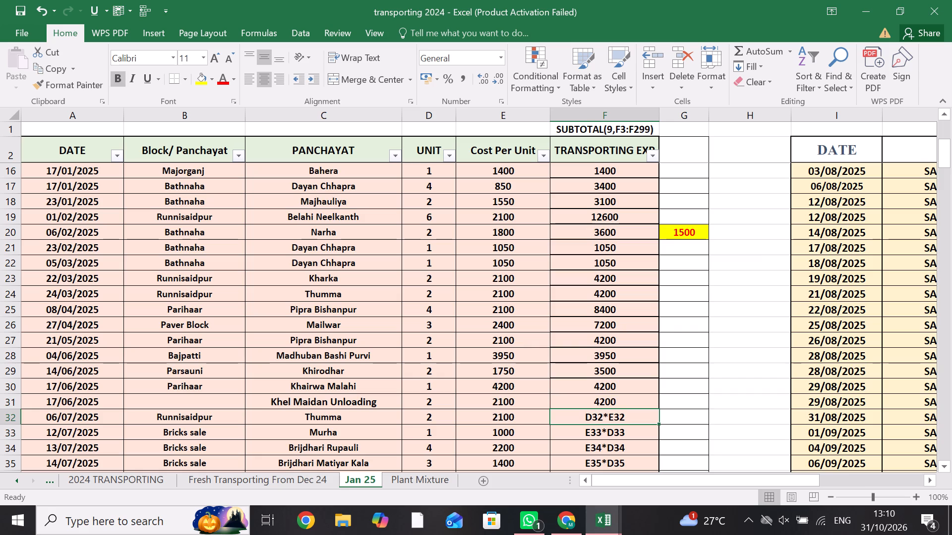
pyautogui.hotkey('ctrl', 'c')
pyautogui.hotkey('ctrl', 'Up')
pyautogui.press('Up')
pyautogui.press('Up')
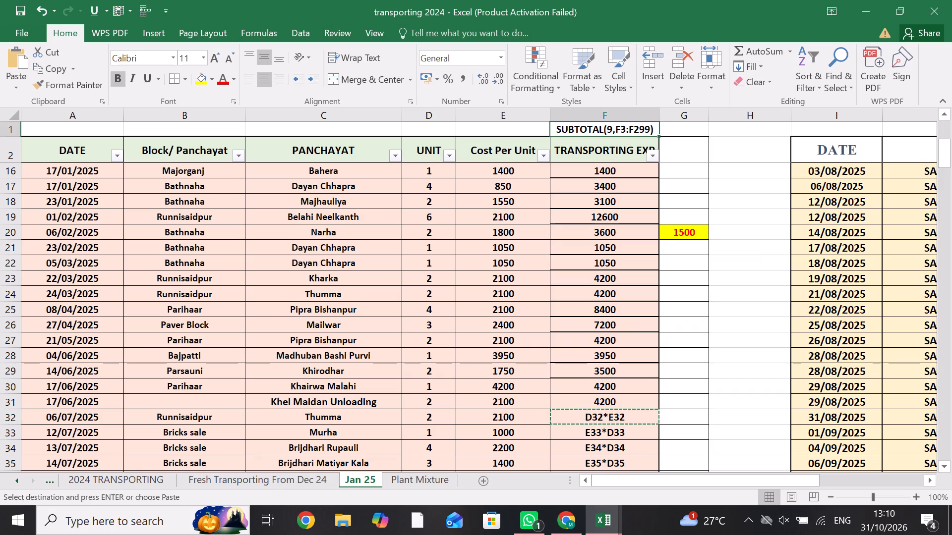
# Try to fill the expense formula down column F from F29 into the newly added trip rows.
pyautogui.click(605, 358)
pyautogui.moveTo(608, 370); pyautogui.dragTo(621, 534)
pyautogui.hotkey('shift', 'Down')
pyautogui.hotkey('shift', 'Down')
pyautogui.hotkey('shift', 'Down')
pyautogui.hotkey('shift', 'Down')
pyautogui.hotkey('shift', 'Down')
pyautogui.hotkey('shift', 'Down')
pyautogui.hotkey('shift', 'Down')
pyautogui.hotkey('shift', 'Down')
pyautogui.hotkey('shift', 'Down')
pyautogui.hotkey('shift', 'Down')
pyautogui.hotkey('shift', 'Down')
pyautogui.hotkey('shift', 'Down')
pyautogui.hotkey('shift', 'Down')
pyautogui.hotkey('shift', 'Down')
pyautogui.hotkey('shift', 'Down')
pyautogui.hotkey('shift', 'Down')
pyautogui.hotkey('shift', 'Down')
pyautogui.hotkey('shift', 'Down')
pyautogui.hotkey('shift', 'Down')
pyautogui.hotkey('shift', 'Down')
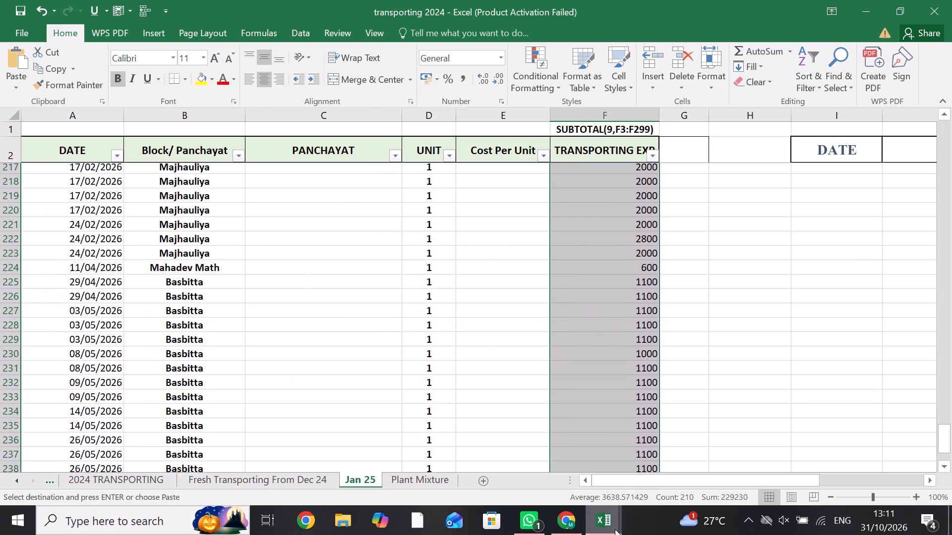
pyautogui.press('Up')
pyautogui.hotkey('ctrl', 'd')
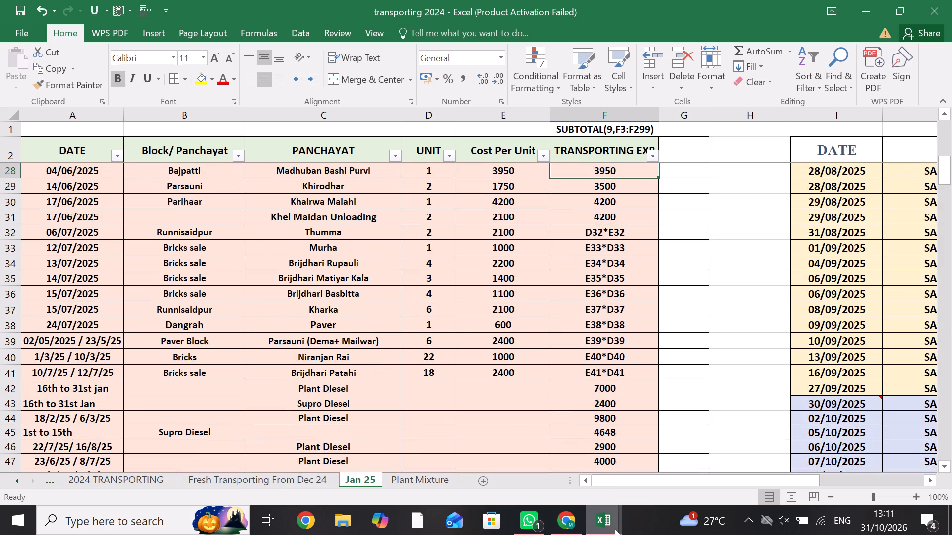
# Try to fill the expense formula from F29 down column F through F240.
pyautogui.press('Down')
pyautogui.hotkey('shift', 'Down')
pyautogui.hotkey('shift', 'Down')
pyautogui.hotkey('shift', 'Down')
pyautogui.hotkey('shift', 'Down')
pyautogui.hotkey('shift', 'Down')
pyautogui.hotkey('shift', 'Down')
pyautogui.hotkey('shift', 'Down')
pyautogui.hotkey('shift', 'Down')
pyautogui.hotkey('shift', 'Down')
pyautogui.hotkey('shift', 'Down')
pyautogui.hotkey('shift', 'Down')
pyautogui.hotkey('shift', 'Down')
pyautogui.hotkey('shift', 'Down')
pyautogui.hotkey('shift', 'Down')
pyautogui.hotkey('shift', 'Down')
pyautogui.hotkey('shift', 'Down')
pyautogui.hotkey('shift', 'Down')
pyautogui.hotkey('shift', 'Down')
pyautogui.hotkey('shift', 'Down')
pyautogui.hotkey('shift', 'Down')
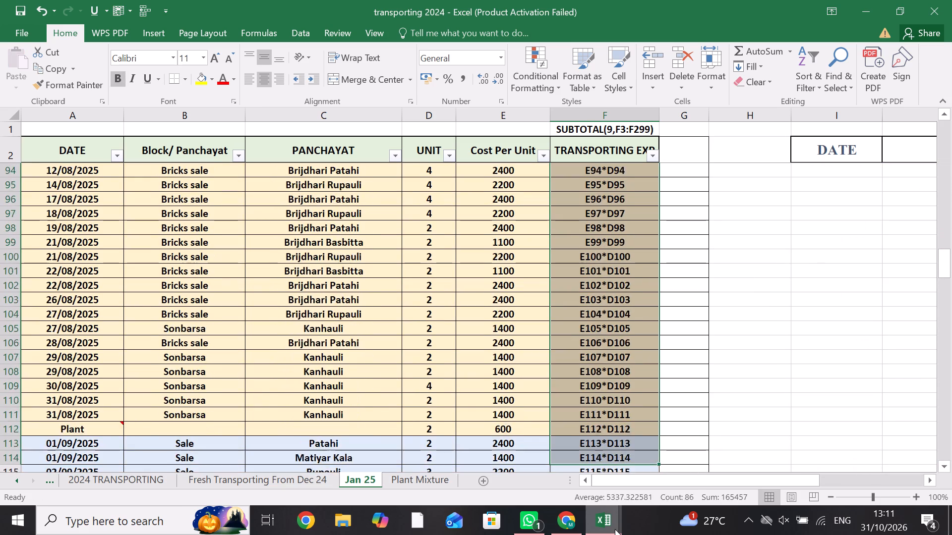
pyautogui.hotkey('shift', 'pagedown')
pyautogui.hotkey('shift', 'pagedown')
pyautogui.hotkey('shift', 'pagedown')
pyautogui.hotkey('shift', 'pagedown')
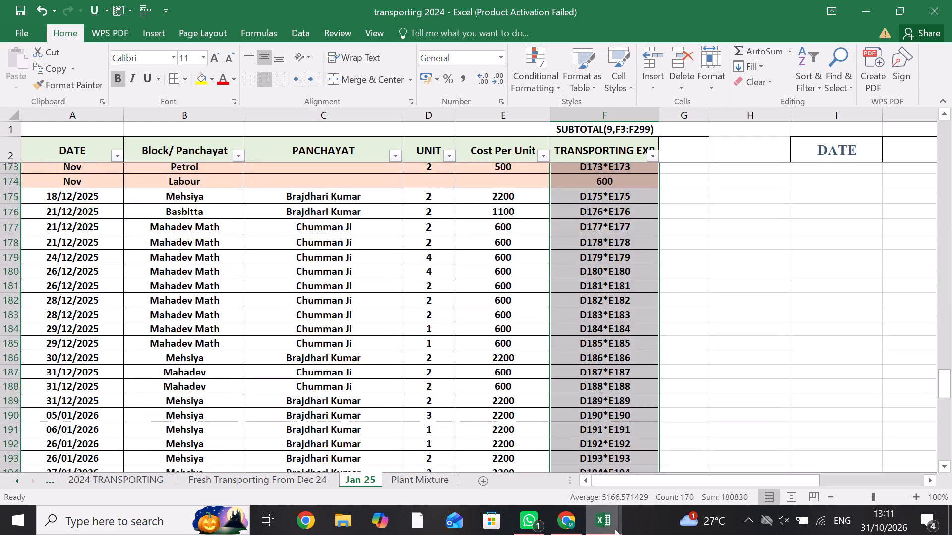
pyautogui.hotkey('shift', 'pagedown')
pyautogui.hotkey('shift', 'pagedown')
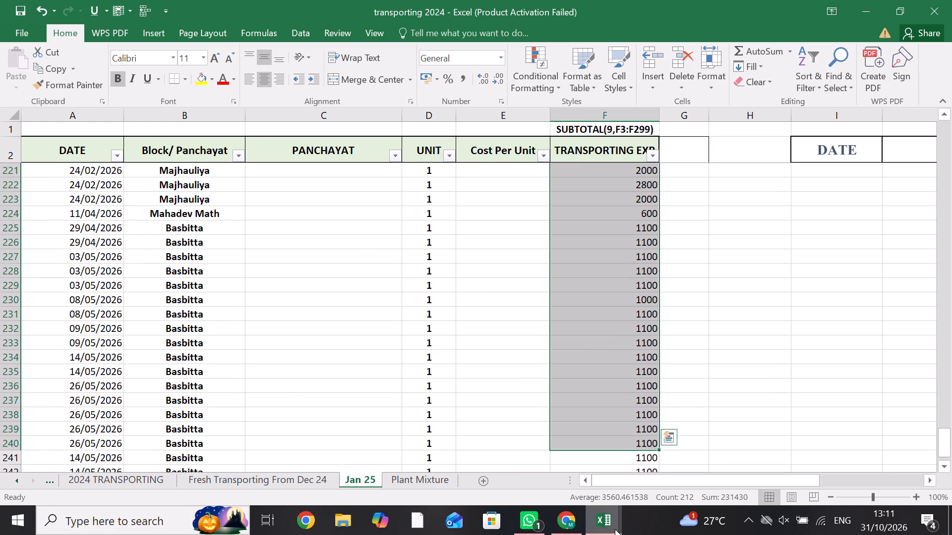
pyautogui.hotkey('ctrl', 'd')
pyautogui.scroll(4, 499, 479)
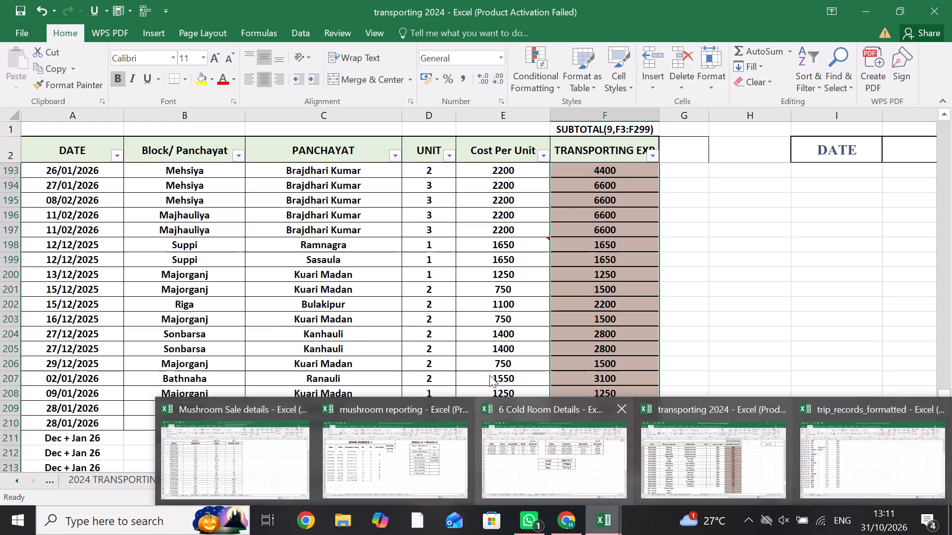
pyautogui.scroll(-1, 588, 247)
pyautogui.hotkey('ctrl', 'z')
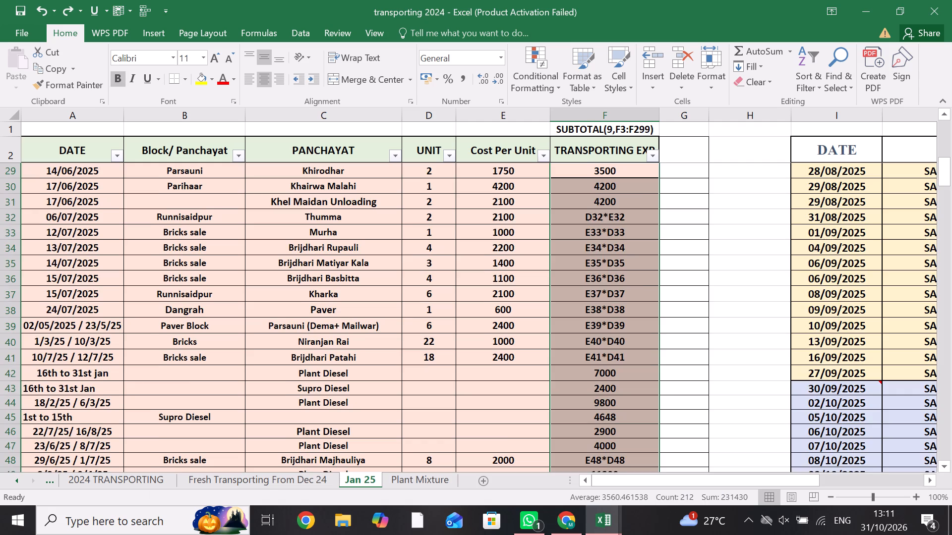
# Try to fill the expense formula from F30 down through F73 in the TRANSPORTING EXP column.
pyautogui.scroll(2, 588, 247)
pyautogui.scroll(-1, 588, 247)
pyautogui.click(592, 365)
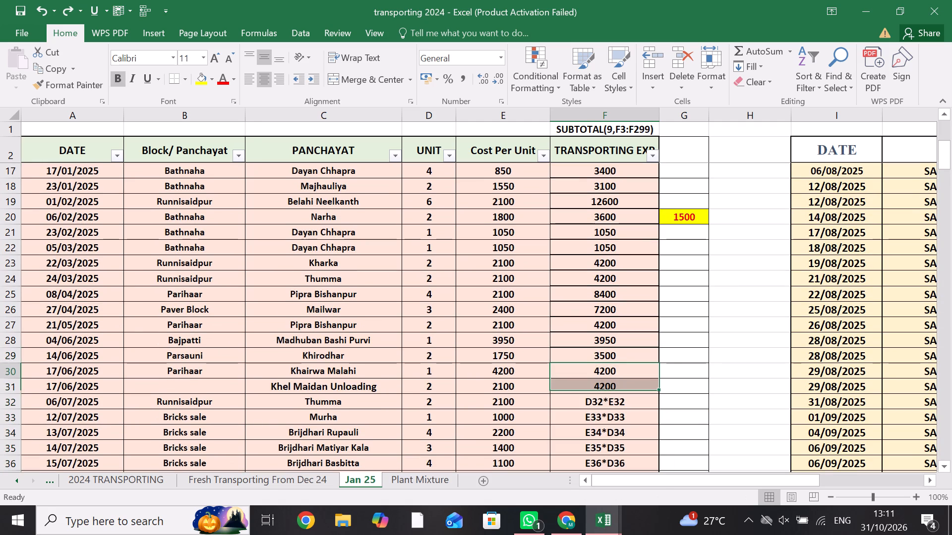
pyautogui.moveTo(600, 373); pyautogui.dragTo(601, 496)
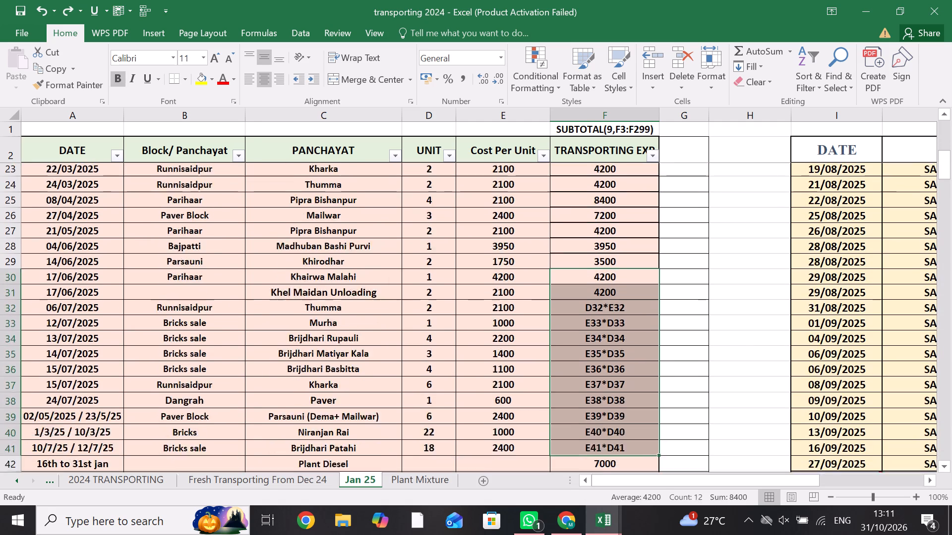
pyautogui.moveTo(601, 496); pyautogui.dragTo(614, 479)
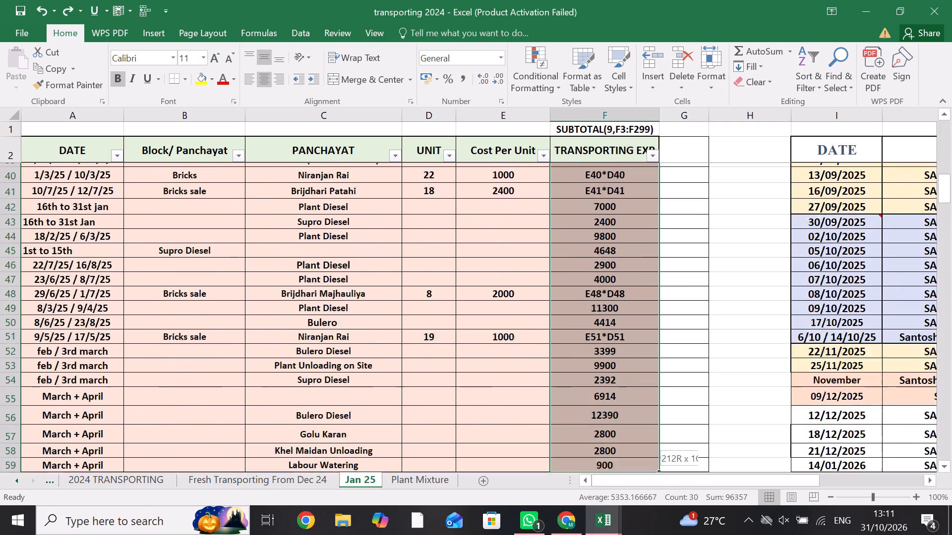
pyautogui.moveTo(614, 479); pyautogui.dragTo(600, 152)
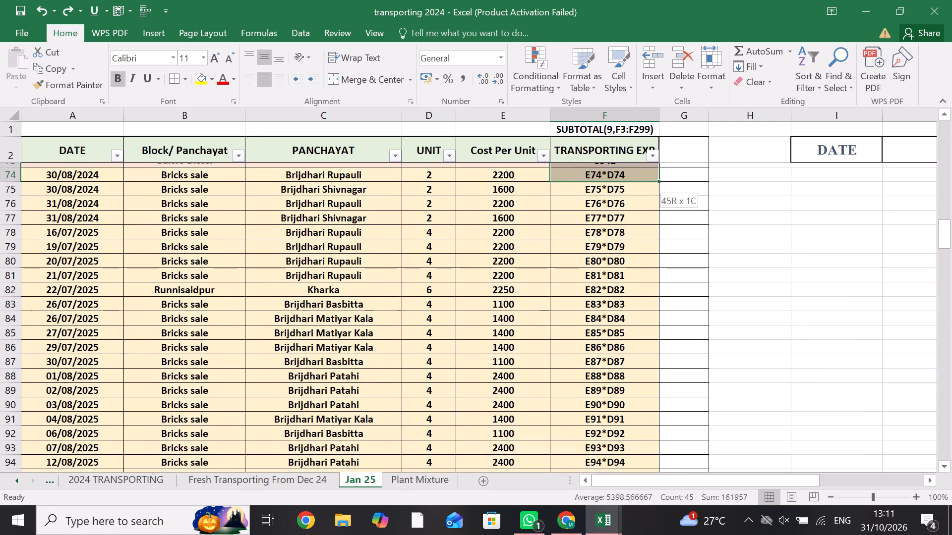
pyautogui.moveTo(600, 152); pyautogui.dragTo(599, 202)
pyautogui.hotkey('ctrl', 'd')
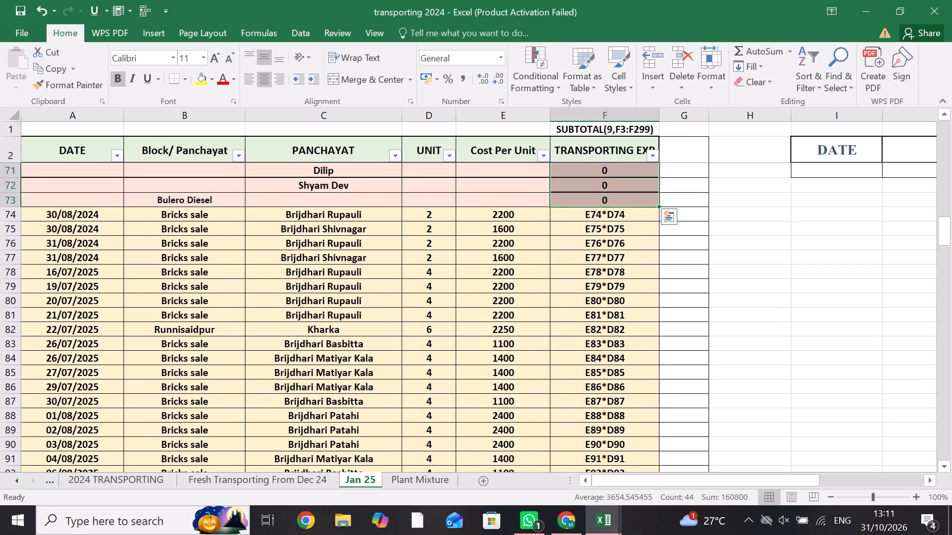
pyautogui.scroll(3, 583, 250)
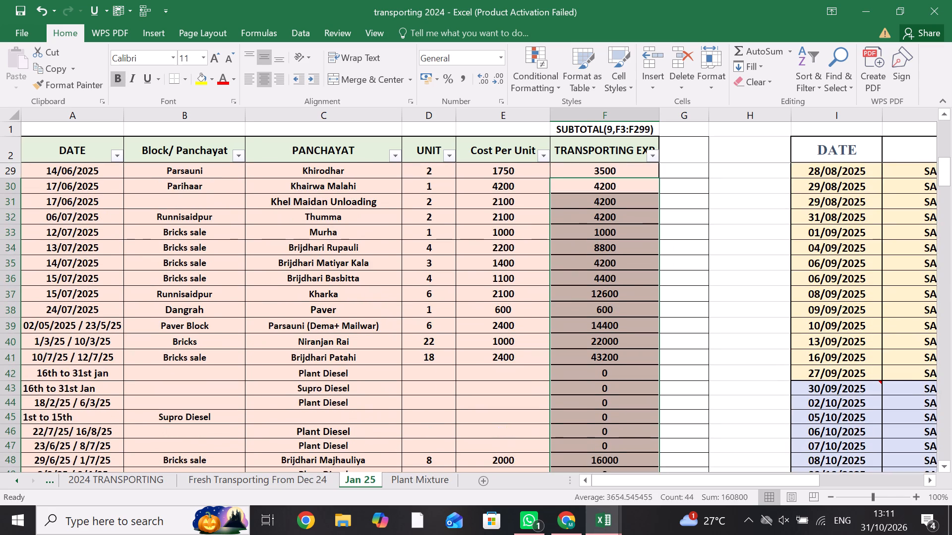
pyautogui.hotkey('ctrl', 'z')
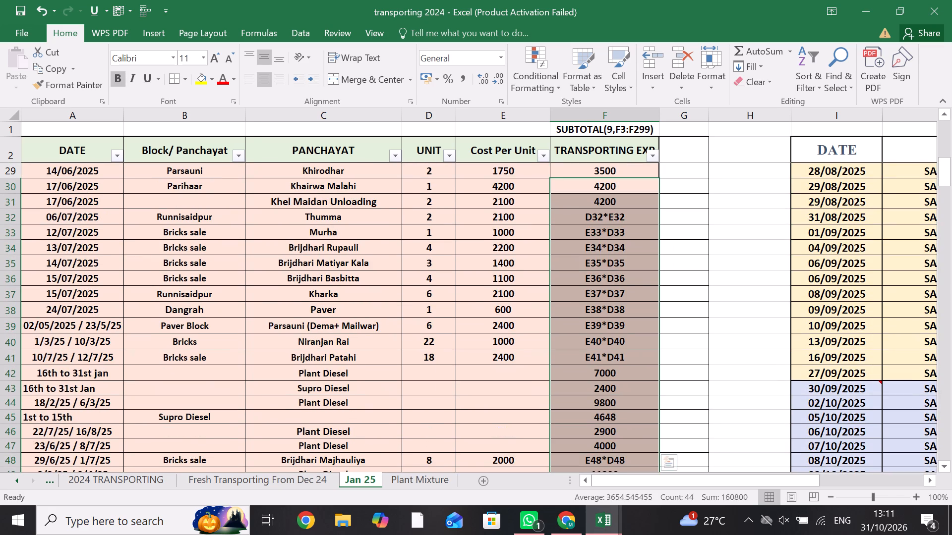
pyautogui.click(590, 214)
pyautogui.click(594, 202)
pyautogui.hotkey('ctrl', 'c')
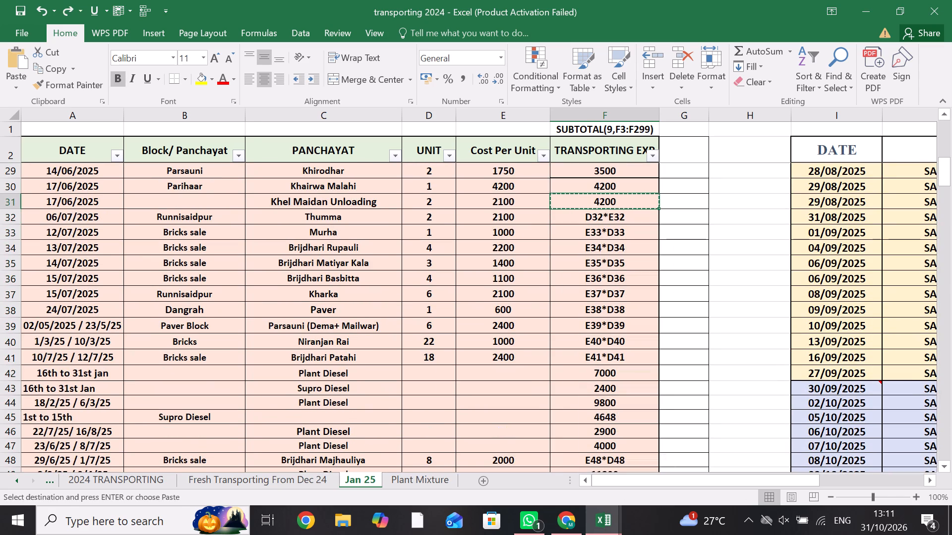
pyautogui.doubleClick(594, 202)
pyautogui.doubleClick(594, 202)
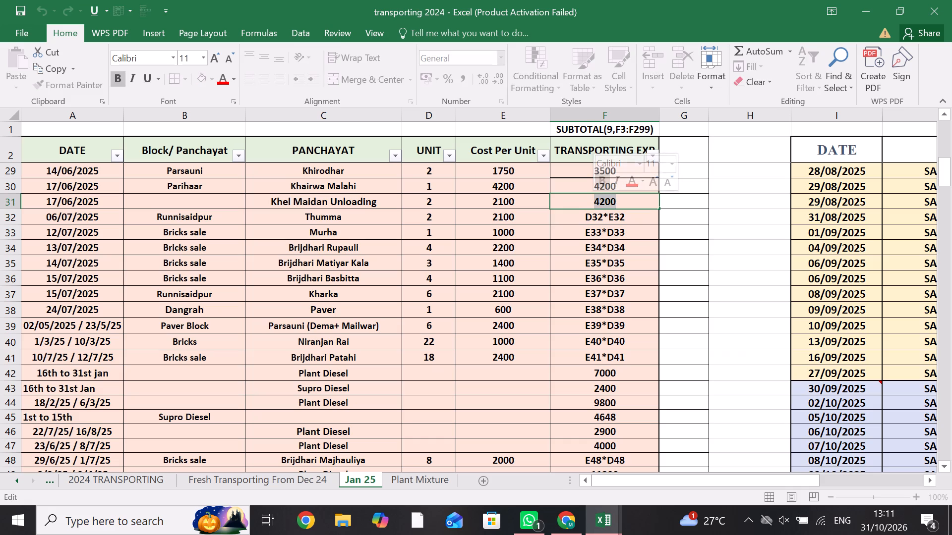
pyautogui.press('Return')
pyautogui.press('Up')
# Copy the expense formula =E30*D30 from F30 and paste it into F32, replacing the text D32*E32.
pyautogui.press('Up')
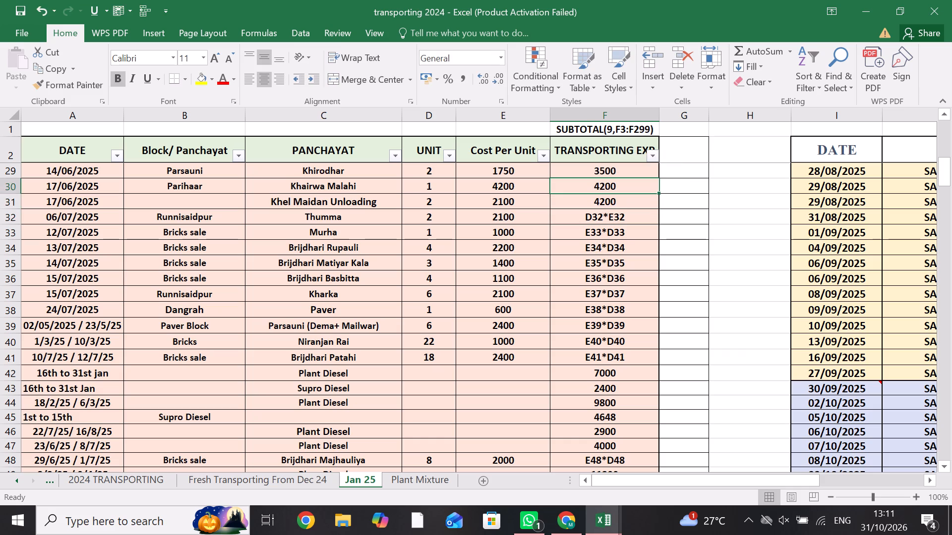
pyautogui.doubleClick(621, 183)
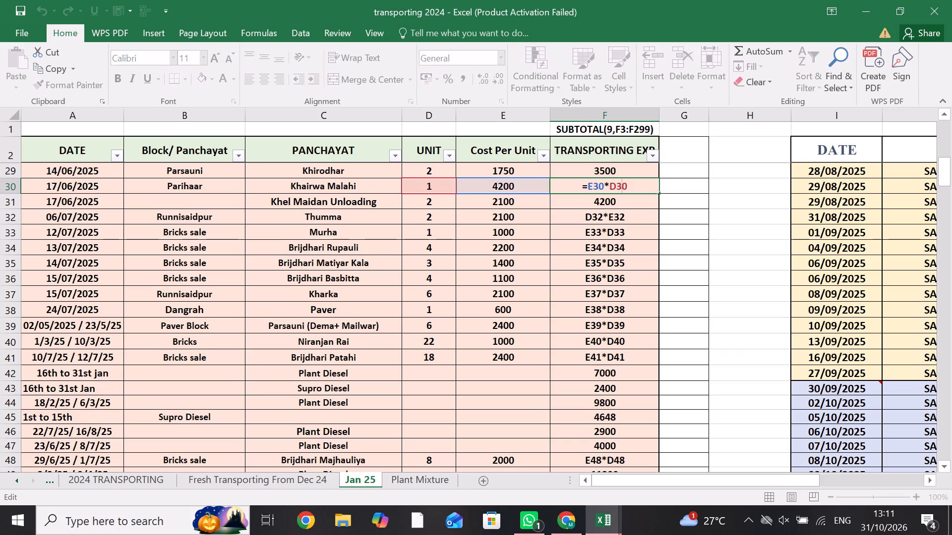
pyautogui.press('Return')
pyautogui.press('Up')
pyautogui.hotkey('ctrl', 'c')
pyautogui.press('Down')
pyautogui.press('Down')
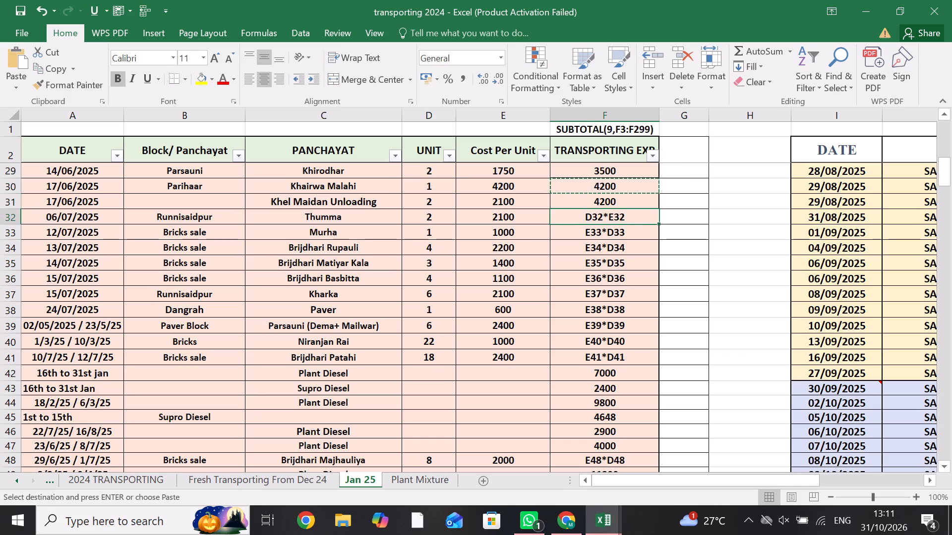
pyautogui.hotkey('ctrl', 'v')
# Fill the expense formula from F32 down through F41 in the TRANSPORTING EXP column.
pyautogui.hotkey('shift', 'Down')
pyautogui.hotkey('shift', 'Down')
pyautogui.hotkey('shift', 'Down')
pyautogui.hotkey('shift', 'Down')
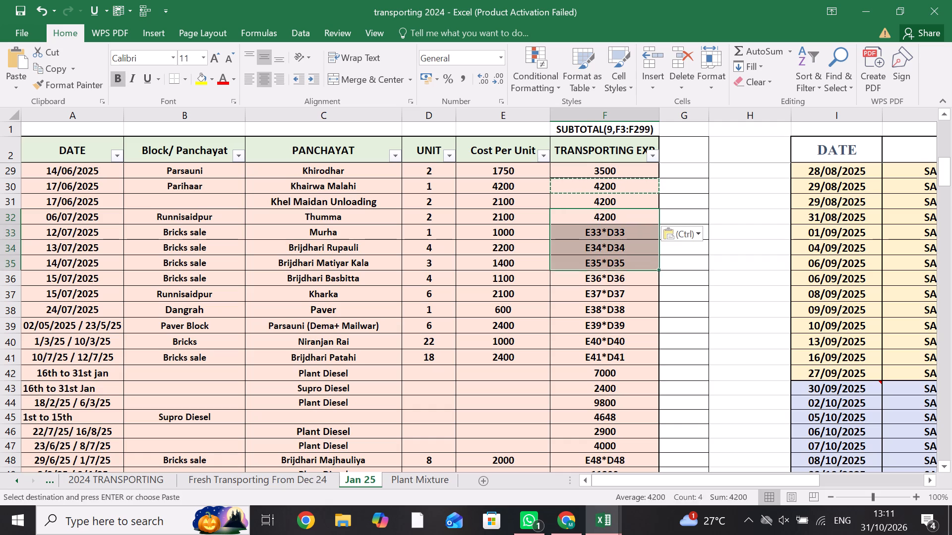
pyautogui.hotkey('shift', 'Down')
pyautogui.hotkey('shift', 'Down')
pyautogui.hotkey('shift', 'Down')
pyautogui.hotkey('shift', 'Down')
pyautogui.hotkey('shift', 'Down')
pyautogui.hotkey('ctrl', 'd')
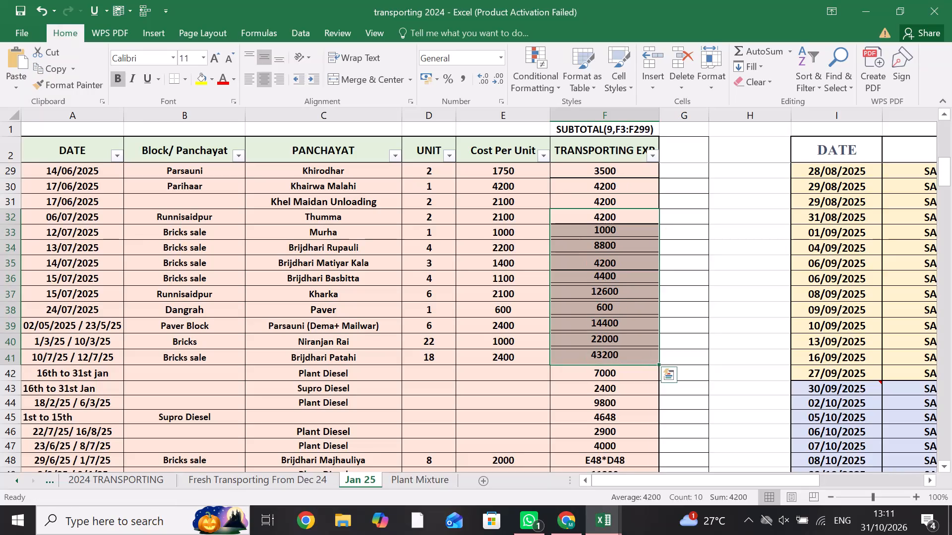
# Copy the expense formula from F37 and paste it into F48, replacing the text E48*D48.
pyautogui.press('Down')
pyautogui.press('Down')
pyautogui.press('Down')
pyautogui.press('Down')
pyautogui.press('Down')
pyautogui.hotkey('ctrl', 'c')
pyautogui.press('Down')
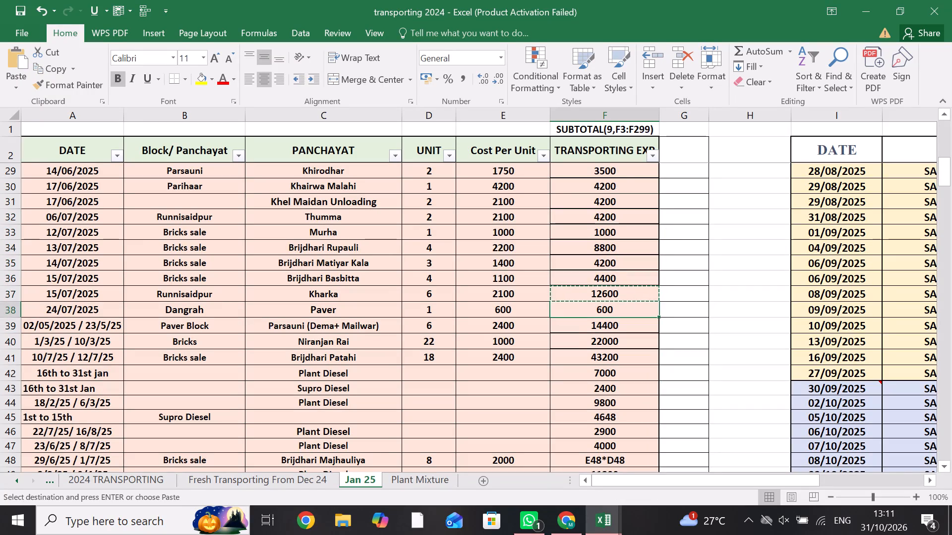
pyautogui.press('Down')
pyautogui.press('Down')
pyautogui.press('Down')
pyautogui.press('Down')
pyautogui.press('Down')
pyautogui.press('Down')
pyautogui.press('Down')
pyautogui.press('Down')
pyautogui.press('Down')
pyautogui.press('Down')
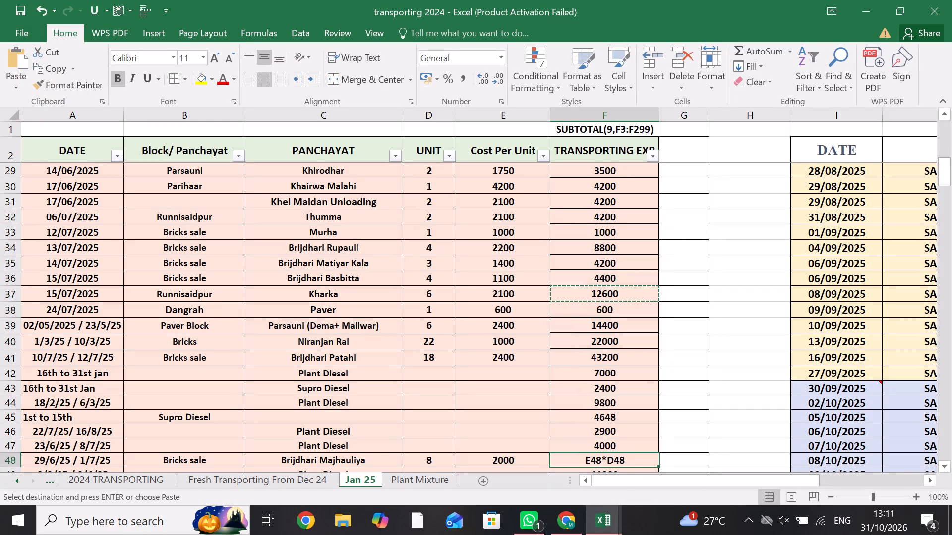
pyautogui.hotkey('ctrl', 'v')
# Paste the copied expense formula into F51, replacing the text E51*D51.
pyautogui.hotkey('shift', 'Down')
pyautogui.hotkey('shift', 'Down')
pyautogui.hotkey('shift', 'Down')
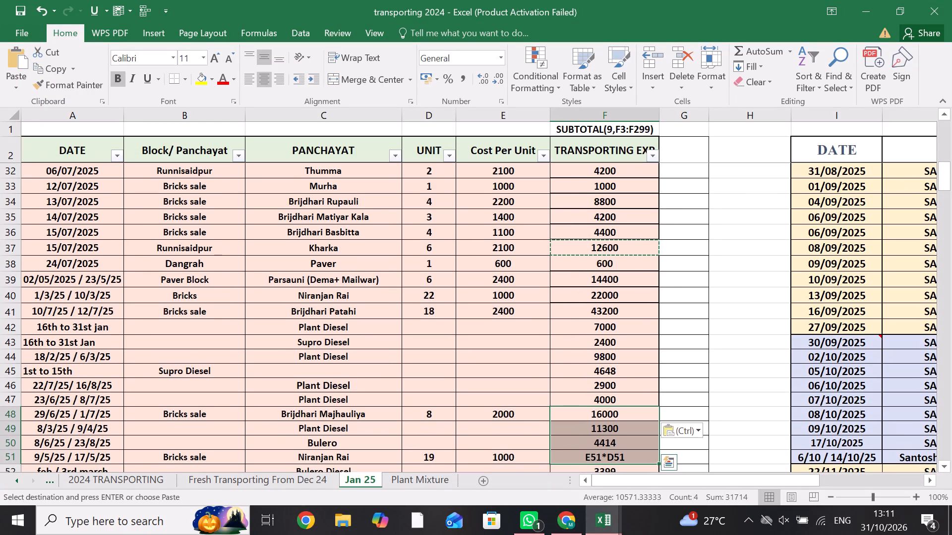
pyautogui.press('Down')
pyautogui.press('Down')
pyautogui.press('Down')
pyautogui.press('Down')
pyautogui.press('Up')
pyautogui.hotkey('ctrl', 'v')
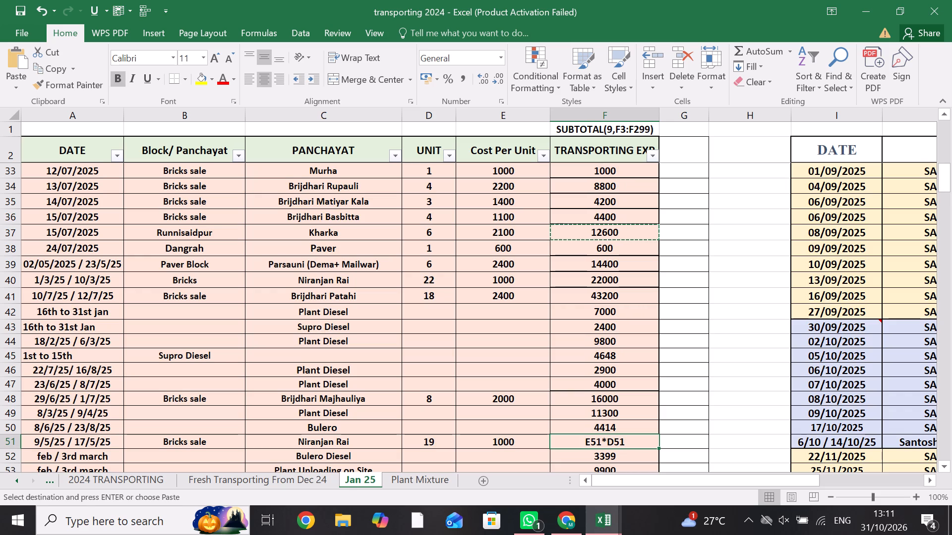
# Paste the copied expense formula into F65 of the Khalasi row, replacing the text E65*D65.
pyautogui.press('Down')
pyautogui.press('Down')
pyautogui.press('Down')
pyautogui.press('Down')
pyautogui.press('Down')
pyautogui.press('Down')
pyautogui.press('Down')
pyautogui.press('Down')
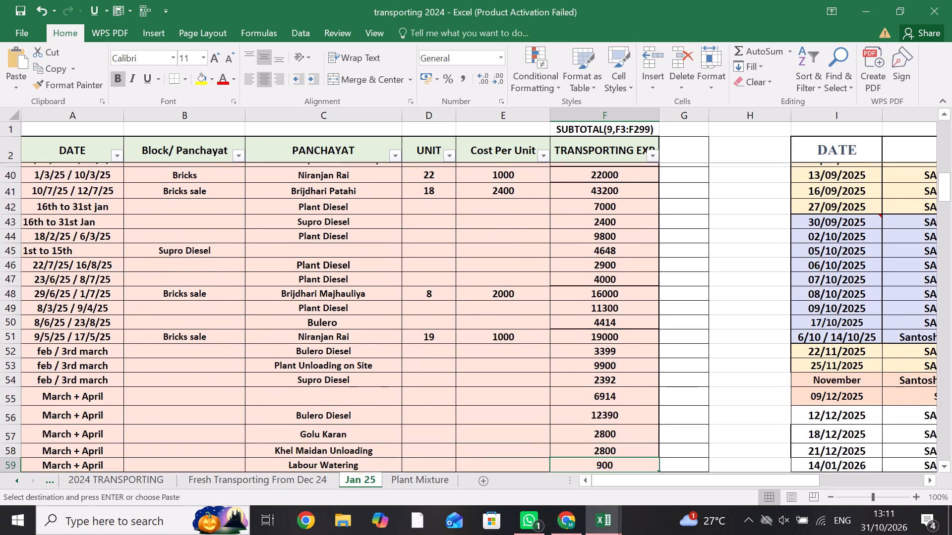
pyautogui.press('Down')
pyautogui.press('Down')
pyautogui.press('Down')
pyautogui.press('Down')
pyautogui.press('Down')
pyautogui.press('Down')
pyautogui.press('Down')
pyautogui.press('Down')
pyautogui.press('Up')
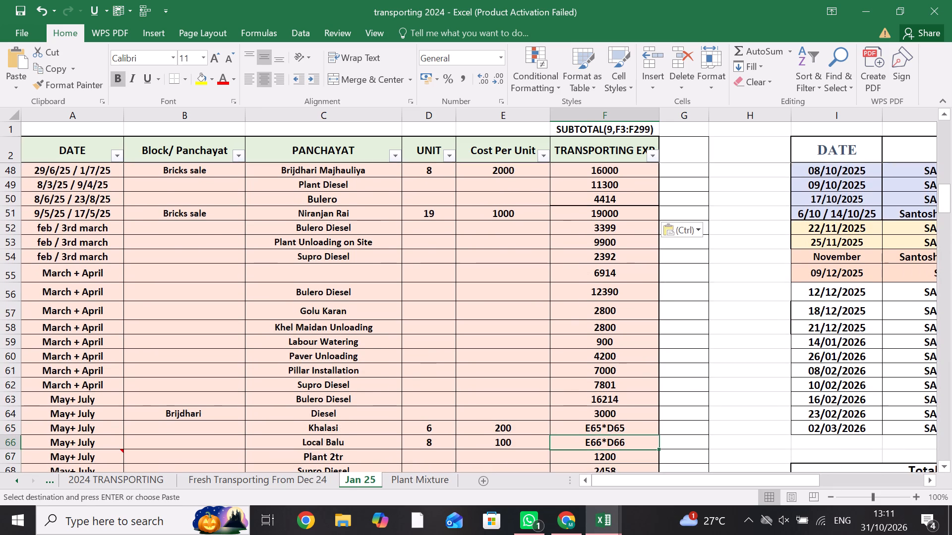
pyautogui.press('Up')
pyautogui.hotkey('ctrl', 'v')
# Fill the expense formula from F65 down into F66 of the Local Balu row.
pyautogui.hotkey('shift', 'Down')
pyautogui.hotkey('shift', 'Down')
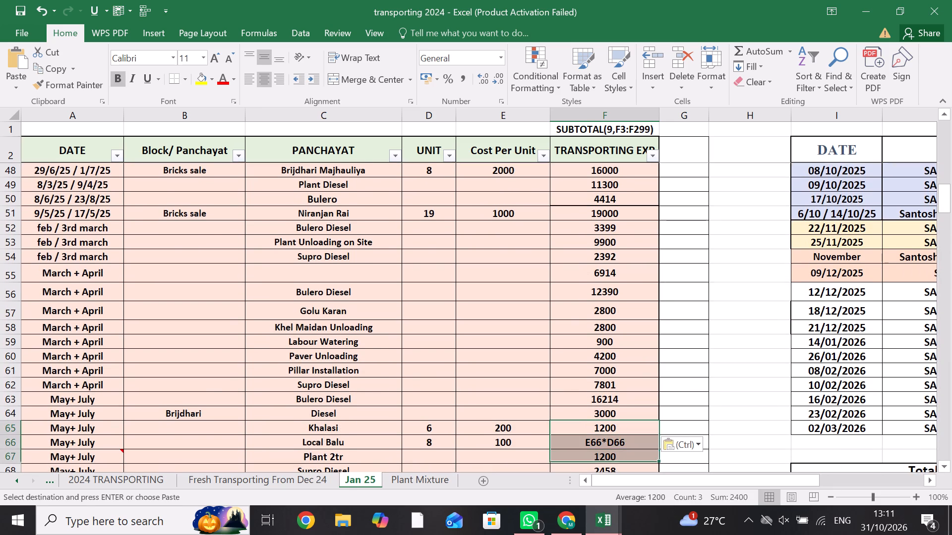
pyautogui.hotkey('shift', 'Down')
pyautogui.hotkey('shift', 'Down')
pyautogui.press('Up')
pyautogui.press('Down')
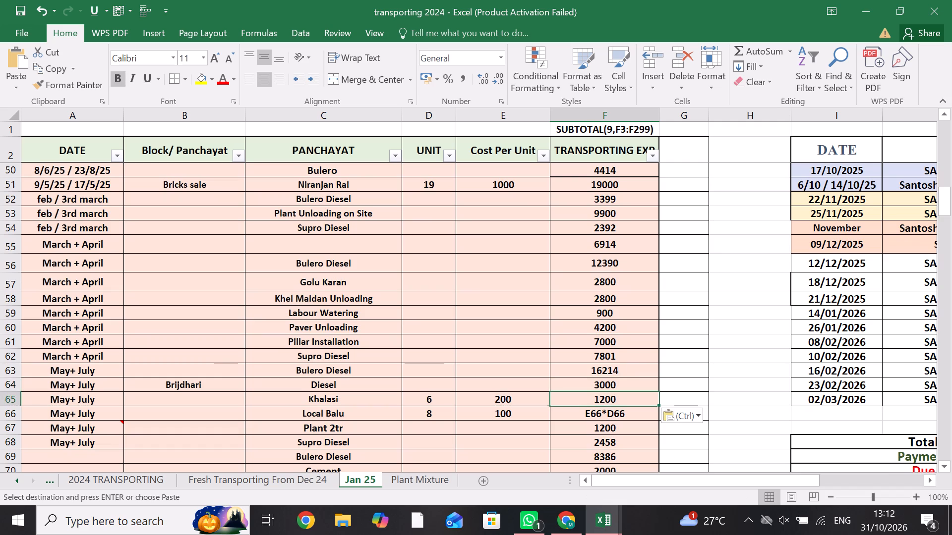
pyautogui.hotkey('shift', 'Down')
pyautogui.hotkey('ctrl', 'd')
# Turn the text E74*D74 in F74 into a working formula by adding an equals sign in front.
pyautogui.press('Down')
pyautogui.press('Down')
pyautogui.press('Down')
pyautogui.press('Down')
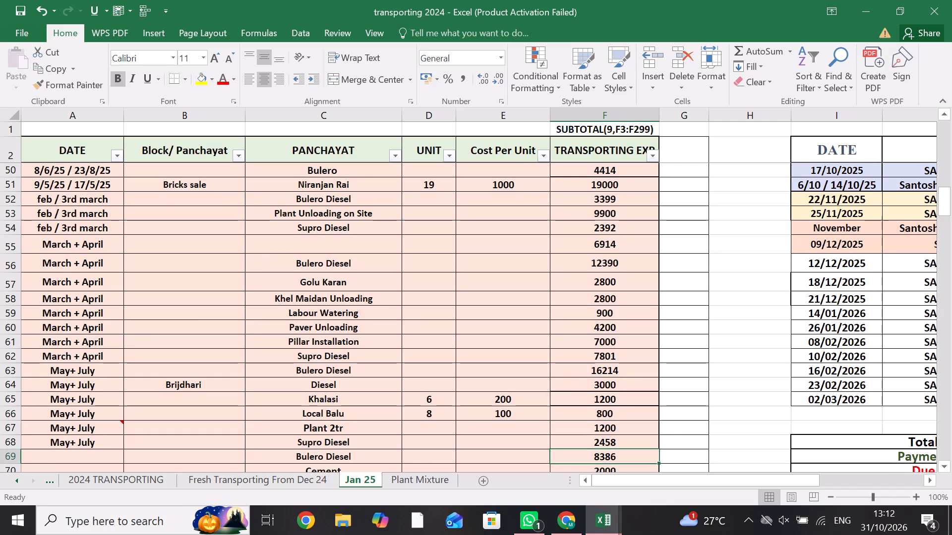
pyautogui.press('Down')
pyautogui.press('Down')
pyautogui.press('Down')
pyautogui.press('Down')
pyautogui.press('Down')
pyautogui.press('Down')
pyautogui.press('Down')
pyautogui.press('Down')
pyautogui.press('Down')
pyautogui.press('Down')
pyautogui.press('Down')
pyautogui.press('Down')
pyautogui.press('Down')
pyautogui.press('Down')
pyautogui.press('Down')
pyautogui.press('Down')
pyautogui.press('Up')
pyautogui.press('Up')
pyautogui.press('Up')
pyautogui.press('Up')
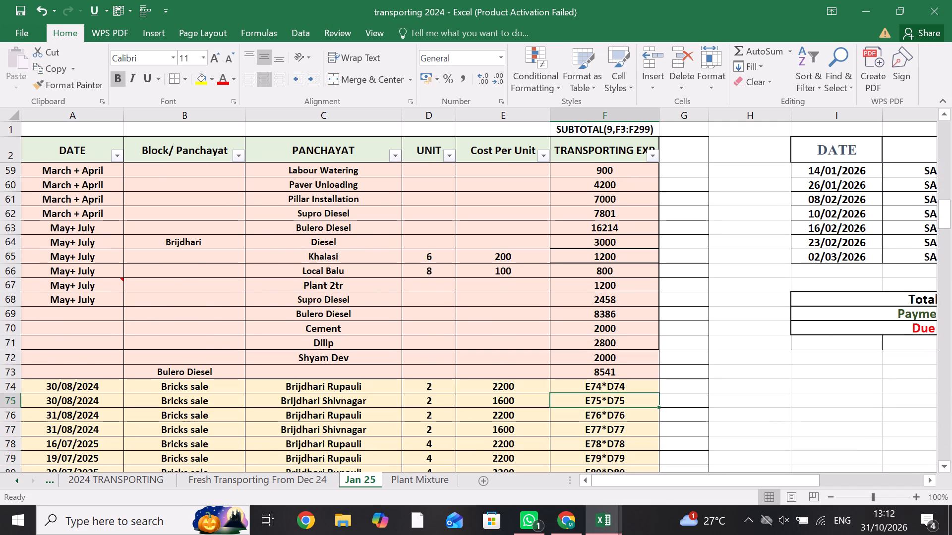
pyautogui.press('Up')
pyautogui.doubleClick(584, 389)
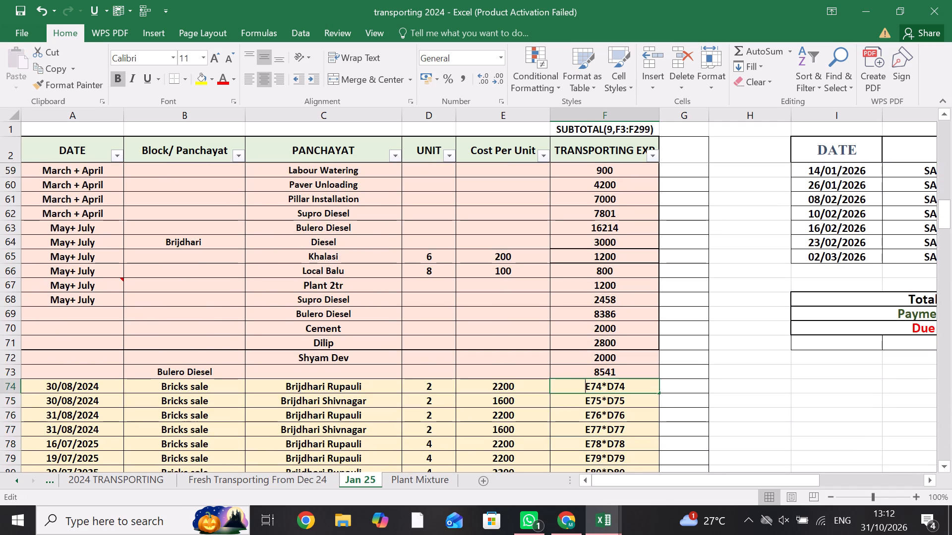
pyautogui.press('=')
pyautogui.press('Return')
pyautogui.press('Up')
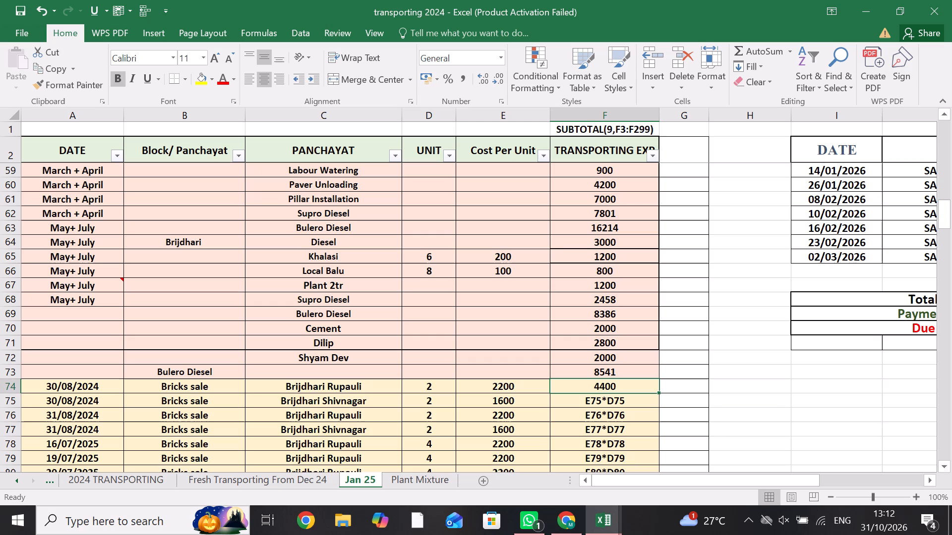
# Fill the expense formula from F74 down through F112, the Plant row that ends the August 2025 block.
pyautogui.hotkey('shift', 'Down')
pyautogui.hotkey('shift', 'Down')
pyautogui.hotkey('shift', 'Down')
pyautogui.hotkey('shift', 'Down')
pyautogui.hotkey('shift', 'Down')
pyautogui.hotkey('shift', 'Down')
pyautogui.hotkey('shift', 'Down')
pyautogui.hotkey('shift', 'Down')
pyautogui.hotkey('shift', 'Down')
pyautogui.hotkey('shift', 'Down')
pyautogui.hotkey('shift', 'Down')
pyautogui.hotkey('shift', 'Down')
pyautogui.hotkey('shift', 'Down')
pyautogui.hotkey('shift', 'Down')
pyautogui.hotkey('shift', 'Down')
pyautogui.hotkey('shift', 'Down')
pyautogui.hotkey('shift', 'Down')
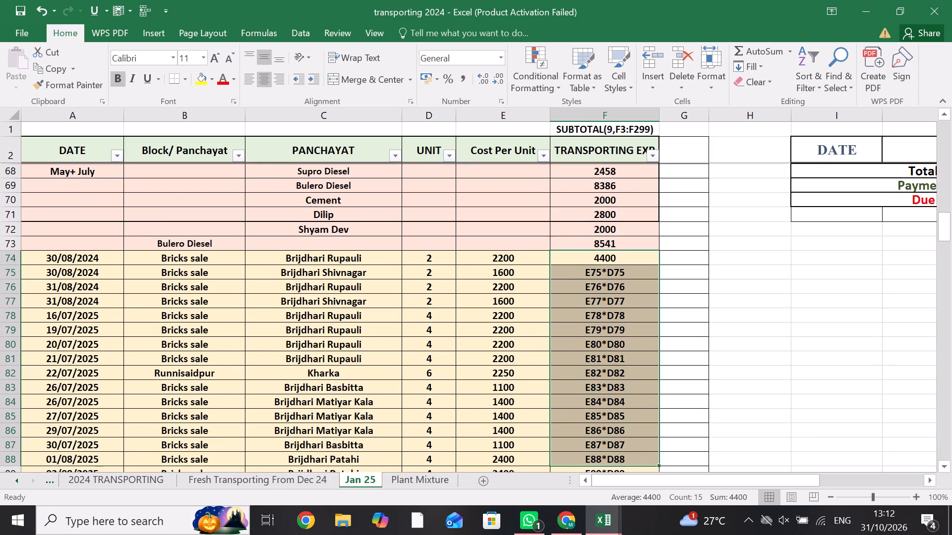
pyautogui.hotkey('shift', 'Down')
pyautogui.hotkey('shift', 'Down')
pyautogui.hotkey('shift', 'Down')
pyautogui.hotkey('shift', 'Down')
pyautogui.hotkey('shift', 'Down')
pyautogui.hotkey('shift', 'Down')
pyautogui.hotkey('shift', 'Down')
pyautogui.hotkey('shift', 'Down')
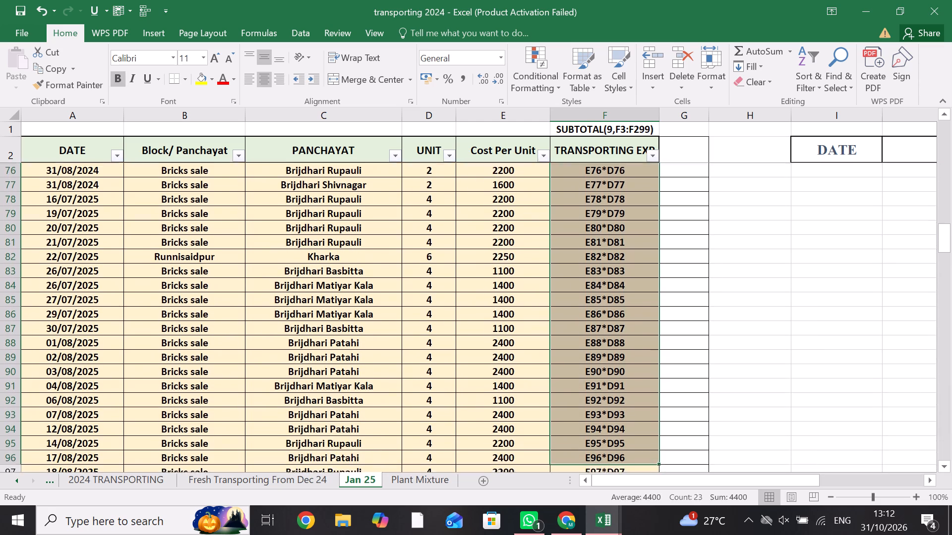
pyautogui.hotkey('shift', 'Down')
pyautogui.hotkey('shift', 'Down')
pyautogui.hotkey('shift', 'Down')
pyautogui.hotkey('shift', 'Down')
pyautogui.hotkey('shift', 'Down')
pyautogui.hotkey('shift', 'Down')
pyautogui.hotkey('shift', 'Down')
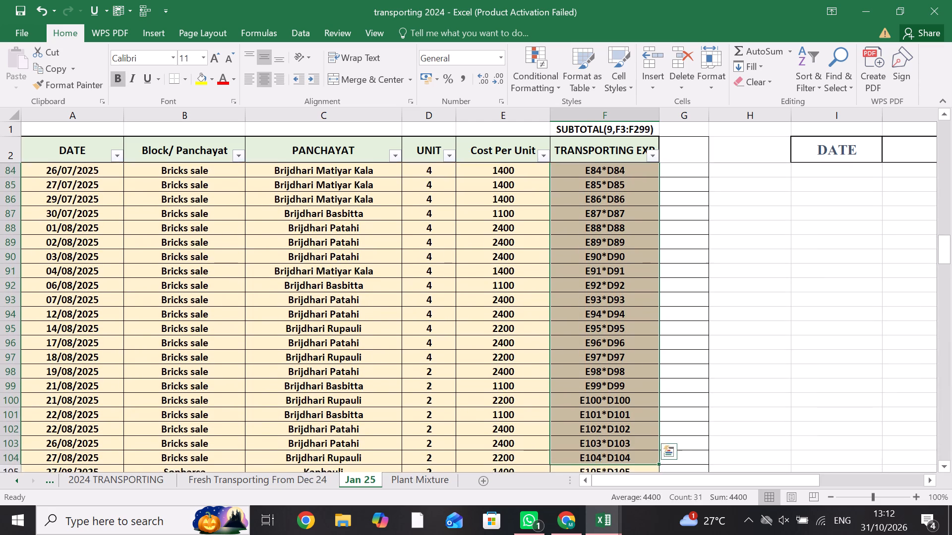
pyautogui.hotkey('shift', 'Down')
pyautogui.hotkey('shift', 'Down')
pyautogui.hotkey('shift', 'Down')
pyautogui.hotkey('shift', 'Down')
pyautogui.hotkey('shift', 'Down')
pyautogui.hotkey('shift', 'Down')
pyautogui.hotkey('shift', 'Down')
pyautogui.hotkey('shift', 'Down')
pyautogui.hotkey('shift', 'Down')
pyautogui.hotkey('shift', 'Down')
pyautogui.hotkey('shift', 'Down')
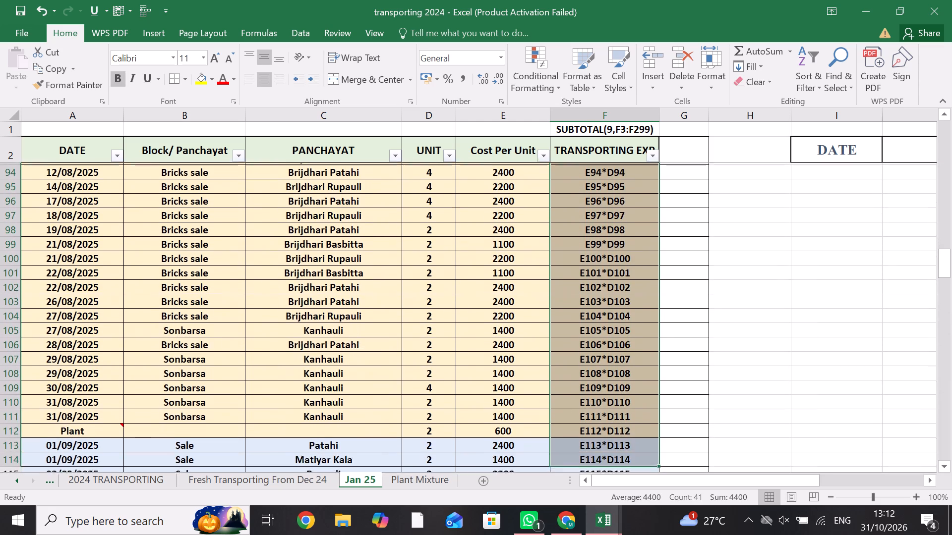
pyautogui.hotkey('shift', 'Up')
pyautogui.hotkey('shift', 'Up')
pyautogui.hotkey('shift', 'Up')
pyautogui.hotkey('ctrl', 'd')
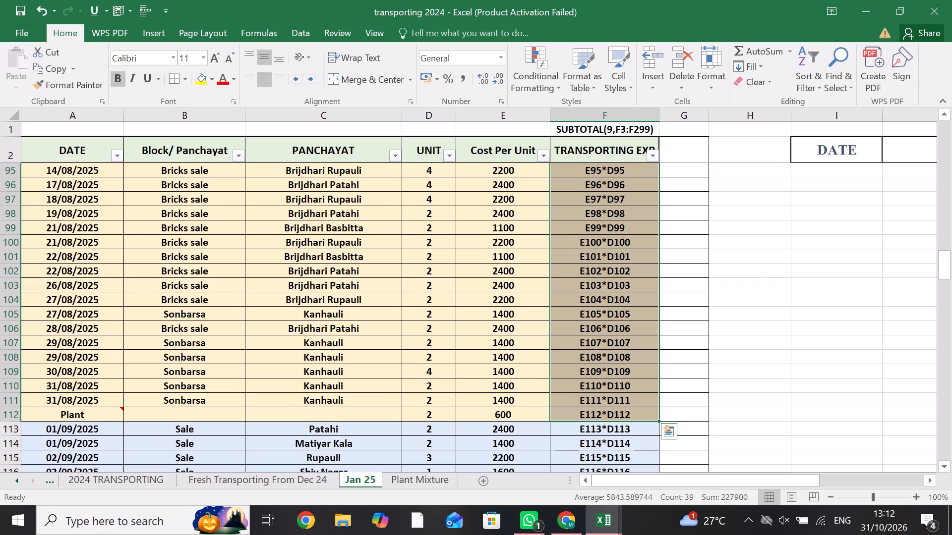
# Turn the text E113*D113 in F113 into a working formula by adding an equals sign in front.
pyautogui.press('Down')
pyautogui.press('Down')
pyautogui.scroll(-3, 591, 384)
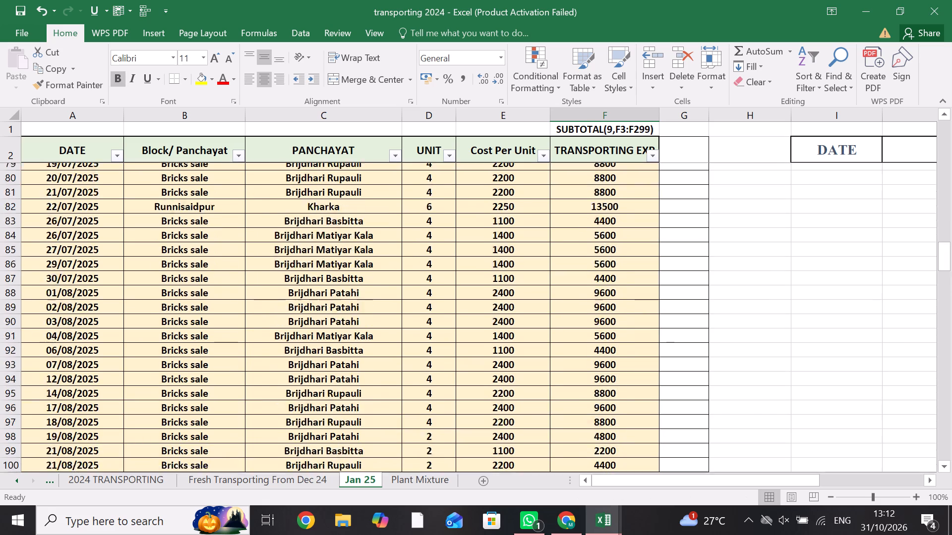
pyautogui.scroll(1, 642, 241)
pyautogui.doubleClick(608, 317)
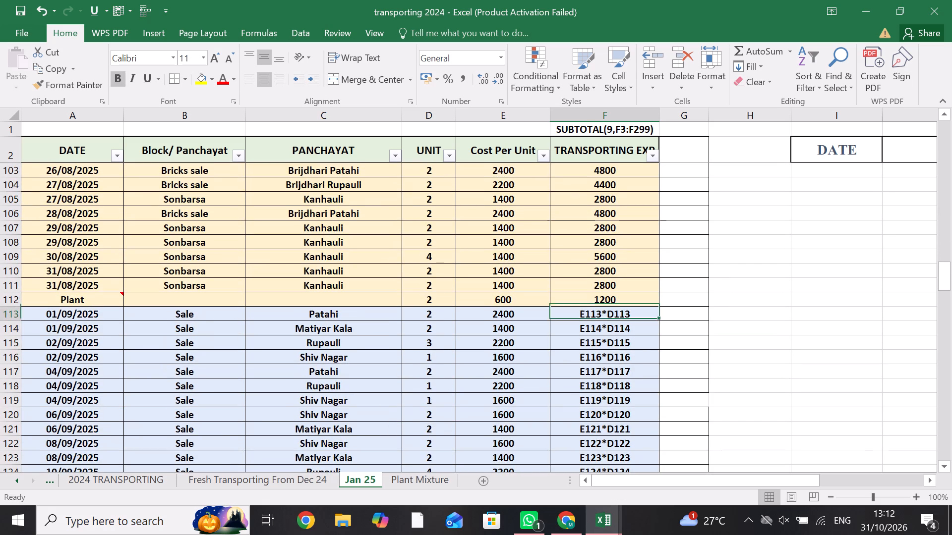
pyautogui.click(579, 311)
pyautogui.press('=')
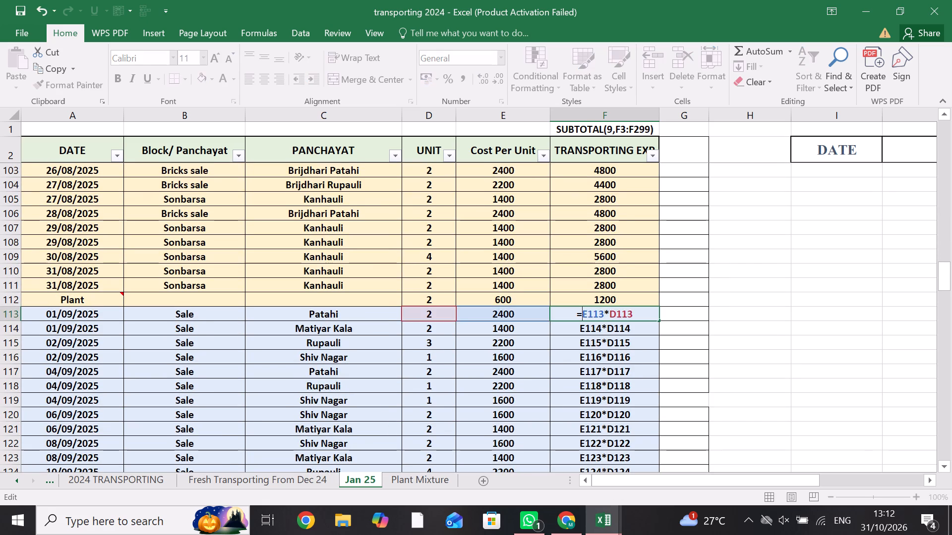
pyautogui.press('Return')
# Fill the expense formula from F113 down through F135, stopping above the manual Sept 25 end amounts.
pyautogui.press('Up')
pyautogui.hotkey('shift', 'Down')
pyautogui.hotkey('shift', 'Down')
pyautogui.hotkey('shift', 'Down')
pyautogui.hotkey('shift', 'Down')
pyautogui.hotkey('shift', 'Down')
pyautogui.hotkey('shift', 'Down')
pyautogui.hotkey('shift', 'Down')
pyautogui.hotkey('shift', 'Down')
pyautogui.hotkey('shift', 'Down')
pyautogui.hotkey('shift', 'Down')
pyautogui.hotkey('shift', 'Down')
pyautogui.hotkey('shift', 'Down')
pyautogui.hotkey('shift', 'Down')
pyautogui.hotkey('shift', 'Down')
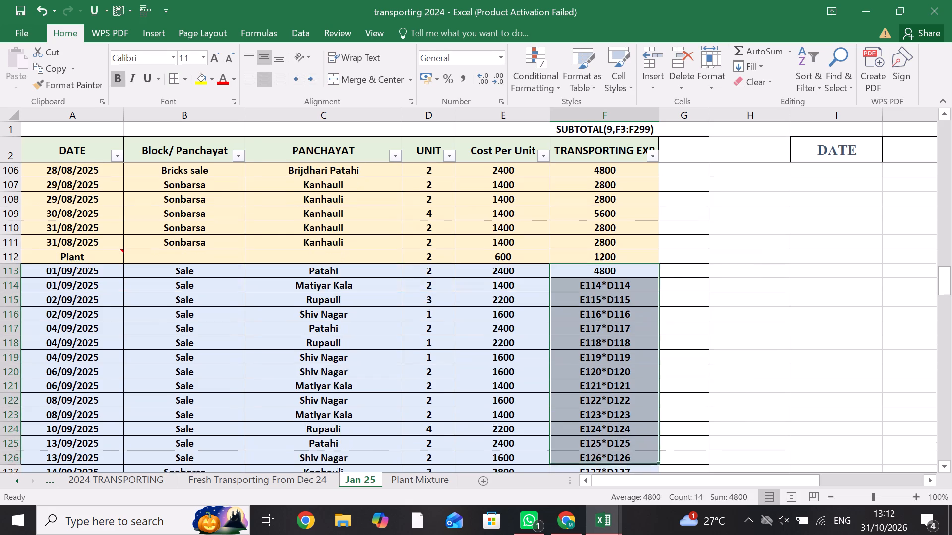
pyautogui.hotkey('shift', 'Down')
pyautogui.hotkey('shift', 'Down')
pyautogui.hotkey('shift', 'Down')
pyautogui.hotkey('shift', 'Down')
pyautogui.hotkey('shift', 'Down')
pyautogui.hotkey('shift', 'Down')
pyautogui.hotkey('shift', 'Down')
pyautogui.hotkey('shift', 'Down')
pyautogui.hotkey('shift', 'Down')
pyautogui.hotkey('shift', 'Down')
pyautogui.hotkey('shift', 'Down')
pyautogui.hotkey('shift', 'Down')
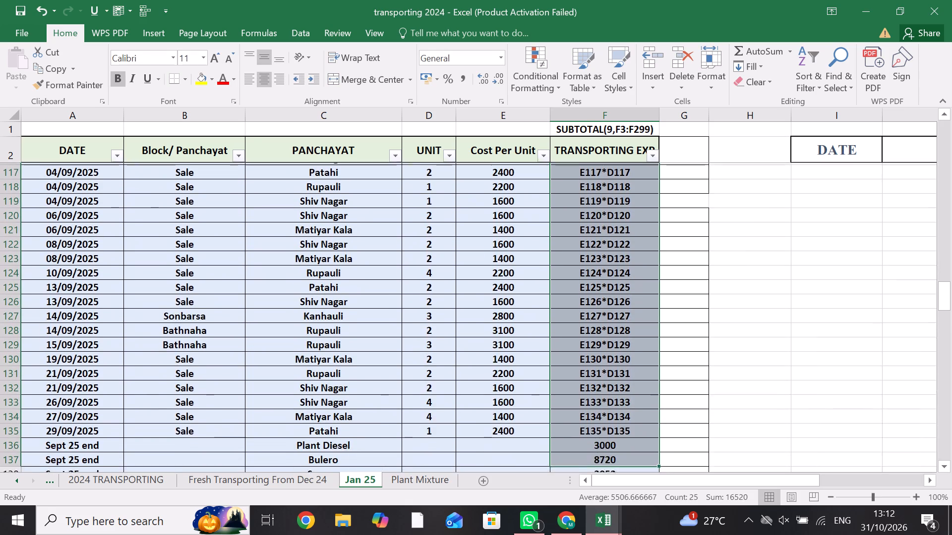
pyautogui.hotkey('shift', 'Up')
pyautogui.hotkey('shift', 'Up')
pyautogui.hotkey('shift', 'Up')
pyautogui.hotkey('ctrl', 'd')
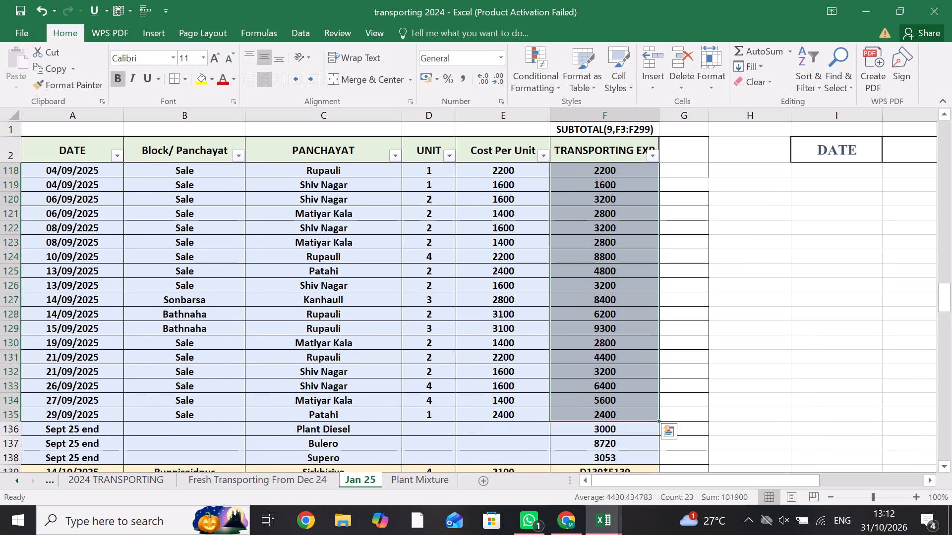
# Turn the text D139*E139 in F139 into a working formula by adding an equals sign in front.
pyautogui.scroll(-1, 601, 309)
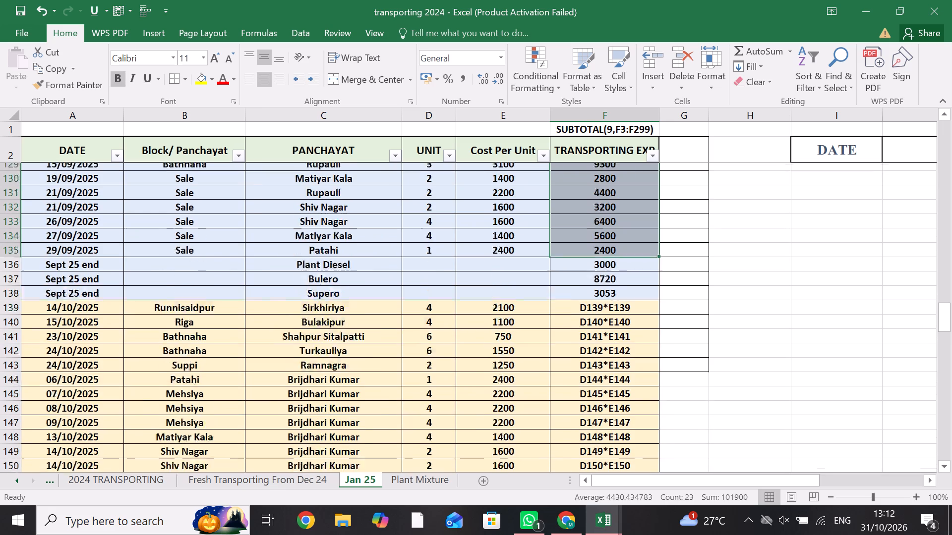
pyautogui.doubleClick(572, 271)
pyautogui.press('=')
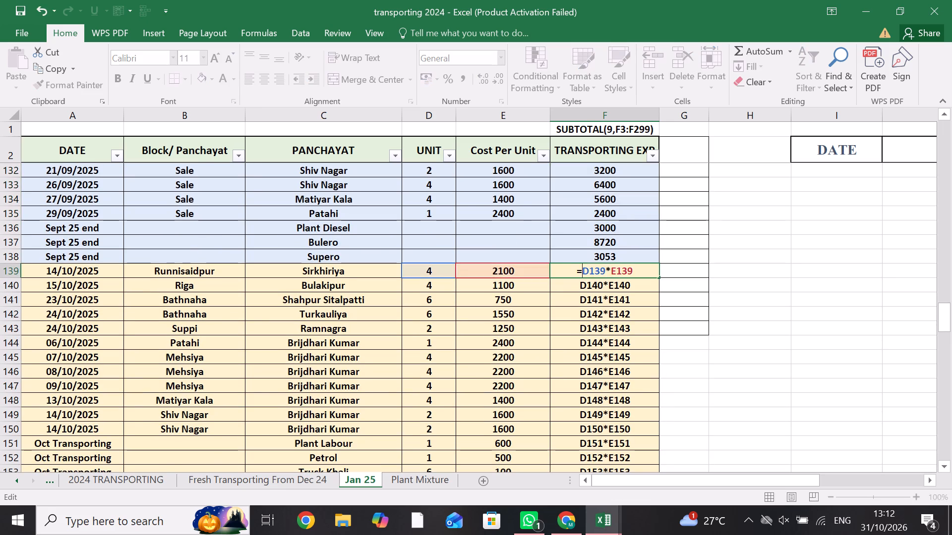
pyautogui.press('Return')
# Fill the expense formula from F139 down through F153, the Truck Khali row ending the October block.
pyautogui.press('Up')
pyautogui.hotkey('shift', 'Down')
pyautogui.hotkey('shift', 'Down')
pyautogui.hotkey('shift', 'Down')
pyautogui.hotkey('shift', 'Down')
pyautogui.hotkey('shift', 'Down')
pyautogui.hotkey('shift', 'Down')
pyautogui.hotkey('shift', 'Down')
pyautogui.hotkey('shift', 'Down')
pyautogui.hotkey('shift', 'Down')
pyautogui.hotkey('shift', 'Down')
pyautogui.hotkey('shift', 'Down')
pyautogui.hotkey('shift', 'Down')
pyautogui.hotkey('shift', 'Down')
pyautogui.hotkey('shift', 'Down')
pyautogui.hotkey('shift', 'Down')
pyautogui.hotkey('shift', 'Down')
pyautogui.hotkey('shift', 'Down')
pyautogui.hotkey('shift', 'Down')
pyautogui.hotkey('shift', 'Down')
pyautogui.hotkey('shift', 'Down')
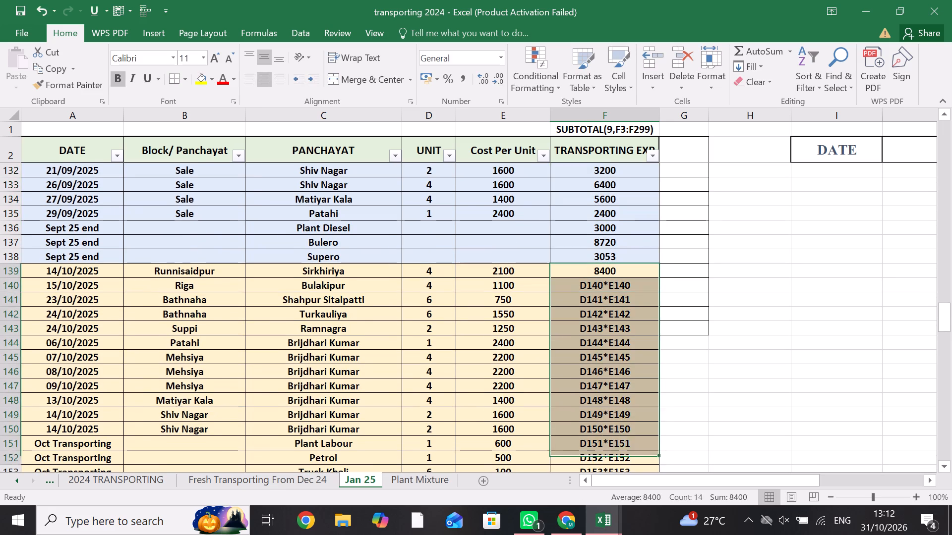
pyautogui.hotkey('shift', 'Up')
pyautogui.hotkey('shift', 'Up')
pyautogui.hotkey('shift', 'Up')
pyautogui.hotkey('shift', 'Up')
pyautogui.hotkey('shift', 'Up')
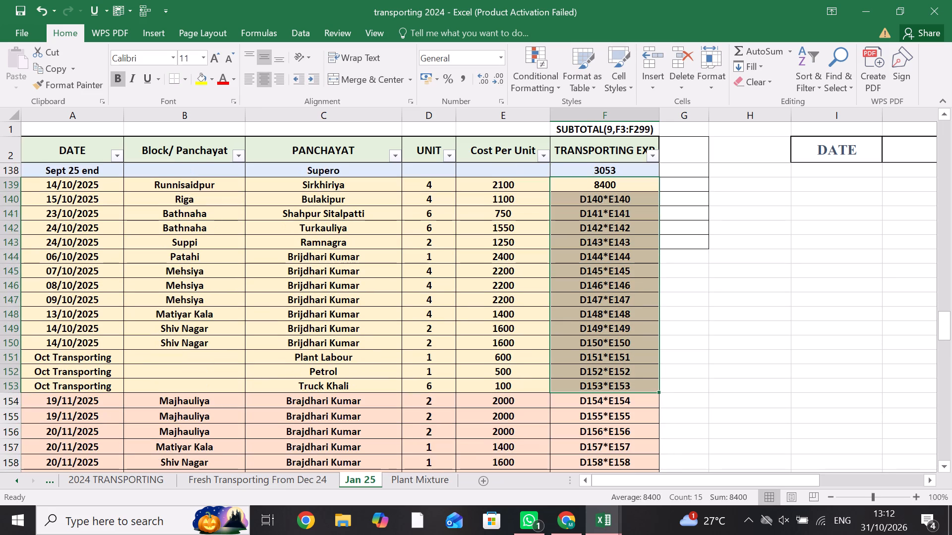
pyautogui.hotkey('ctrl', 'd')
# Turn the text D154*E154 in F154 into a working formula by adding an equals sign in front.
pyautogui.doubleClick(578, 402)
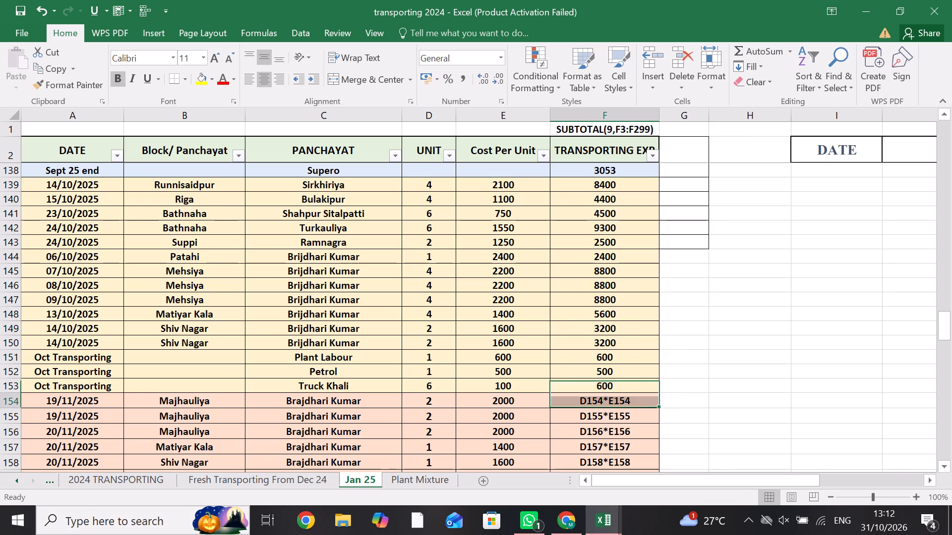
pyautogui.press('=')
pyautogui.press('Return')
# Fill the expense formula from F154 down through F173, the Petrol row, stopping above the manual Labour amount.
pyautogui.press('Up')
pyautogui.hotkey('shift', 'Down')
pyautogui.hotkey('shift', 'Down')
pyautogui.hotkey('shift', 'Down')
pyautogui.hotkey('shift', 'Down')
pyautogui.hotkey('shift', 'Down')
pyautogui.hotkey('shift', 'Down')
pyautogui.hotkey('shift', 'Down')
pyautogui.hotkey('shift', 'Down')
pyautogui.hotkey('shift', 'Down')
pyautogui.hotkey('shift', 'Down')
pyautogui.hotkey('shift', 'Down')
pyautogui.hotkey('shift', 'Down')
pyautogui.hotkey('shift', 'Down')
pyautogui.hotkey('shift', 'Down')
pyautogui.hotkey('shift', 'Down')
pyautogui.hotkey('shift', 'Down')
pyautogui.hotkey('shift', 'Down')
pyautogui.hotkey('shift', 'Down')
pyautogui.hotkey('shift', 'Down')
pyautogui.hotkey('shift', 'Down')
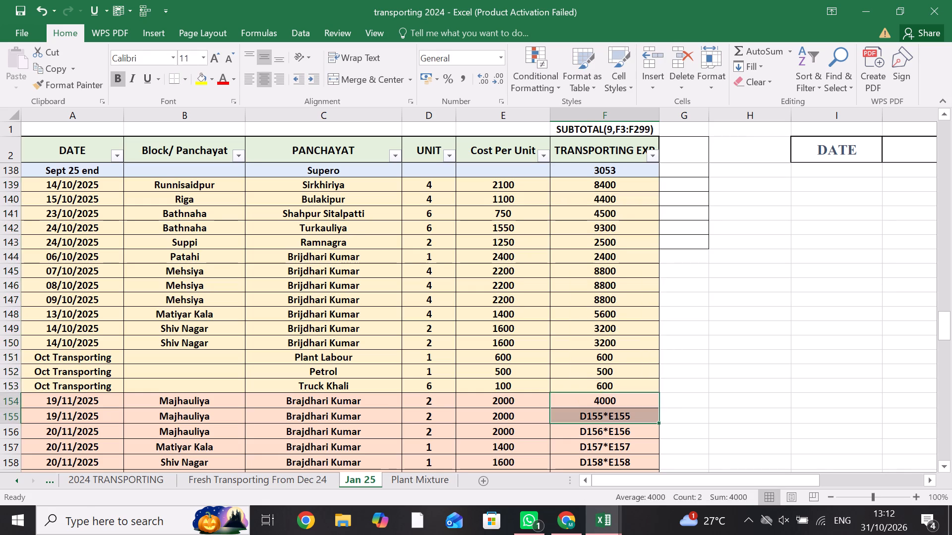
pyautogui.hotkey('shift', 'Up')
pyautogui.hotkey('shift', 'Up')
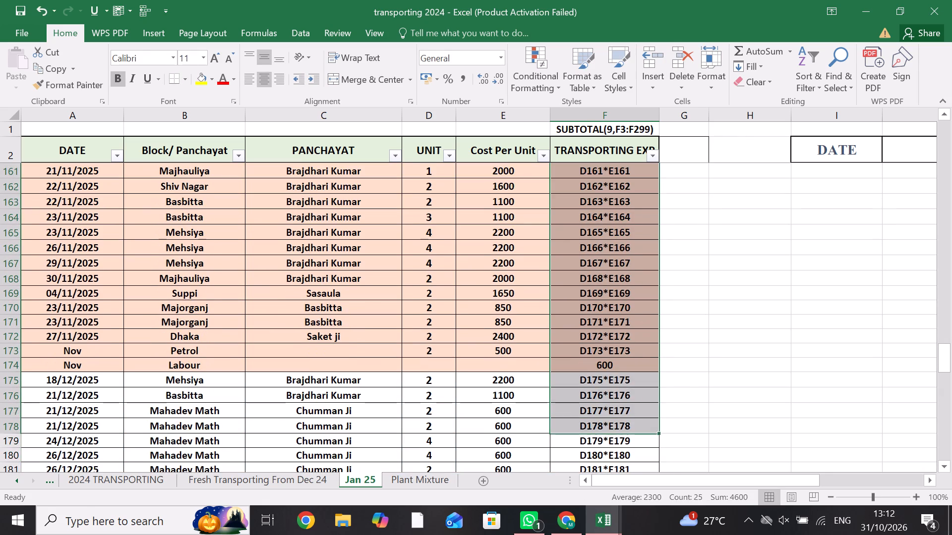
pyautogui.hotkey('shift', 'Up')
pyautogui.hotkey('shift', 'Up')
pyautogui.hotkey('shift', 'Up')
pyautogui.hotkey('shift', 'Up')
pyautogui.hotkey('shift', 'Up')
pyautogui.hotkey('shift', 'Up')
pyautogui.hotkey('shift', 'Down')
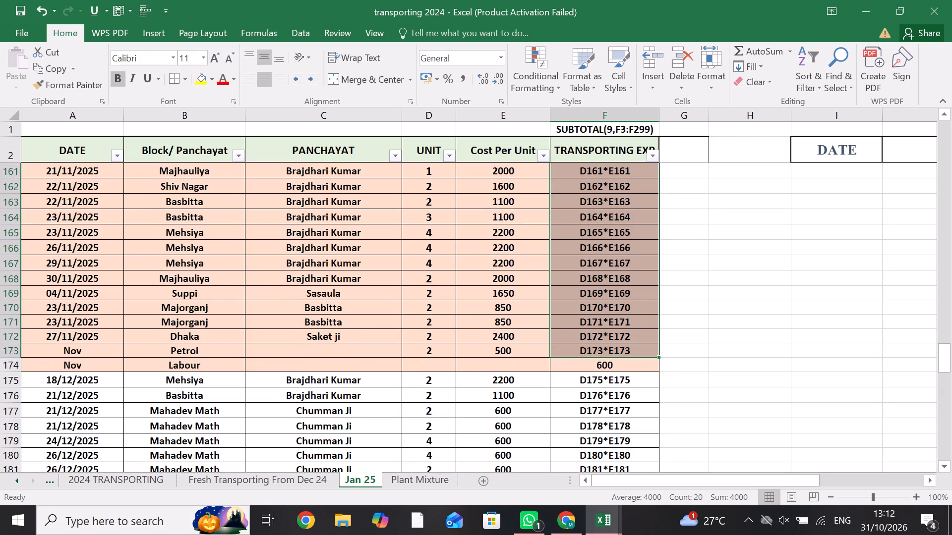
pyautogui.hotkey('ctrl', 'd')
# Turn the text D175*E175 in F175 into a working formula by adding an equals sign in front.
pyautogui.doubleClick(581, 378)
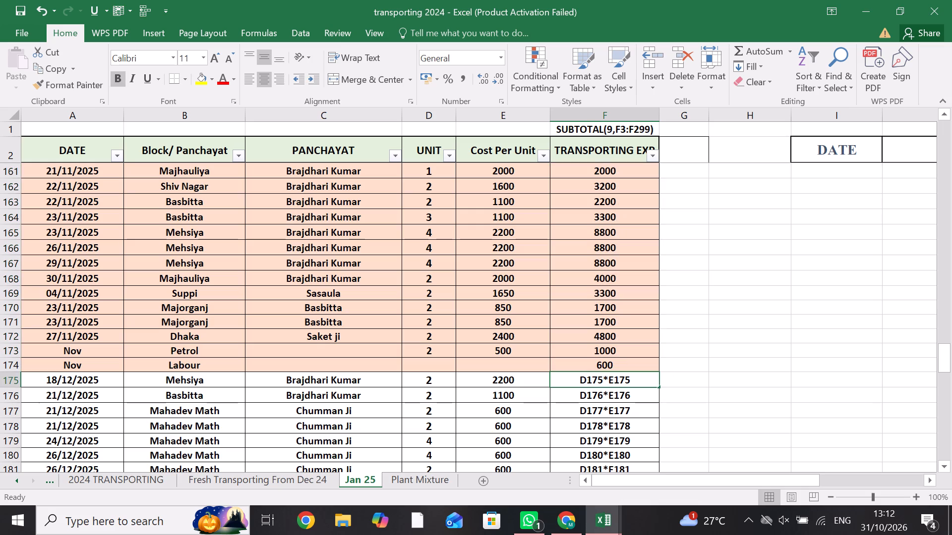
pyautogui.press('=')
pyautogui.press('Return')
# Fill the expense formula from F175 down through F210, the Turkauliya row, stopping above the manual Bulero Diesel amount.
pyautogui.press('Up')
pyautogui.hotkey('shift', 'Down')
pyautogui.hotkey('shift', 'Down')
pyautogui.hotkey('shift', 'Down')
pyautogui.hotkey('shift', 'Down')
pyautogui.hotkey('shift', 'Down')
pyautogui.hotkey('shift', 'Down')
pyautogui.hotkey('shift', 'Down')
pyautogui.hotkey('shift', 'Down')
pyautogui.hotkey('shift', 'Down')
pyautogui.hotkey('shift', 'Down')
pyautogui.hotkey('shift', 'Down')
pyautogui.hotkey('shift', 'Down')
pyautogui.hotkey('shift', 'Down')
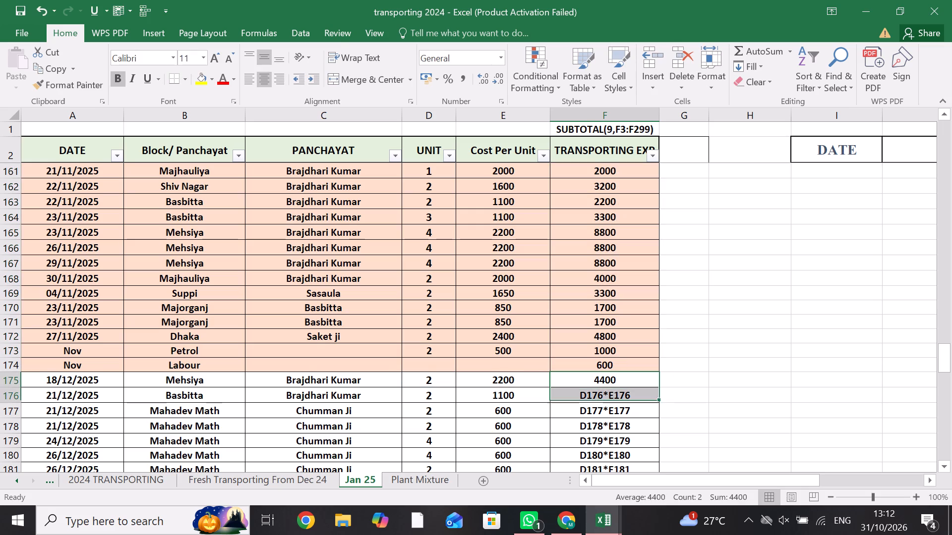
pyautogui.hotkey('shift', 'Down')
pyautogui.hotkey('shift', 'Down')
pyautogui.hotkey('shift', 'Down')
pyautogui.hotkey('shift', 'Down')
pyautogui.hotkey('shift', 'Down')
pyautogui.hotkey('shift', 'Down')
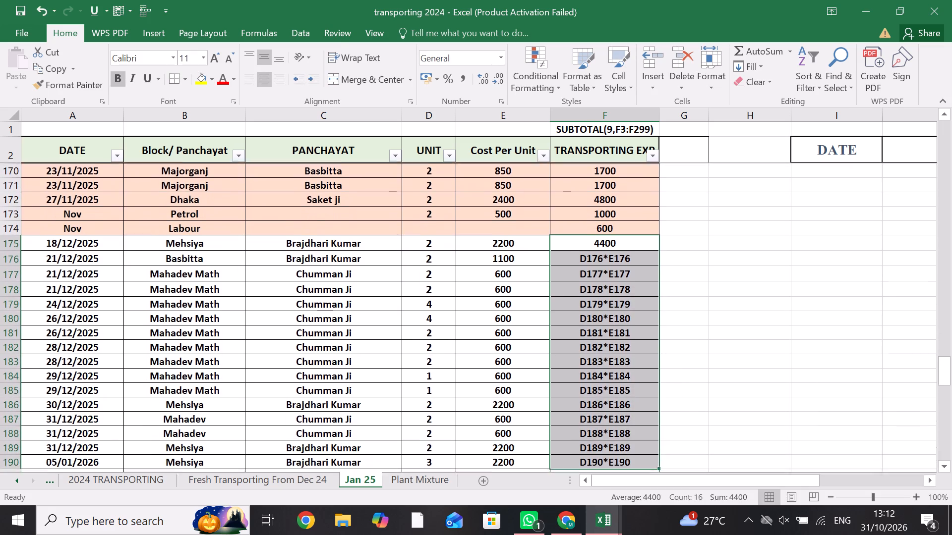
pyautogui.hotkey('shift', 'Down')
pyautogui.hotkey('shift', 'Down')
pyautogui.hotkey('shift', 'Down')
pyautogui.hotkey('shift', 'Down')
pyautogui.hotkey('shift', 'Down')
pyautogui.hotkey('shift', 'Down')
pyautogui.hotkey('shift', 'Down')
pyautogui.hotkey('shift', 'Down')
pyautogui.hotkey('shift', 'Down')
pyautogui.hotkey('shift', 'Down')
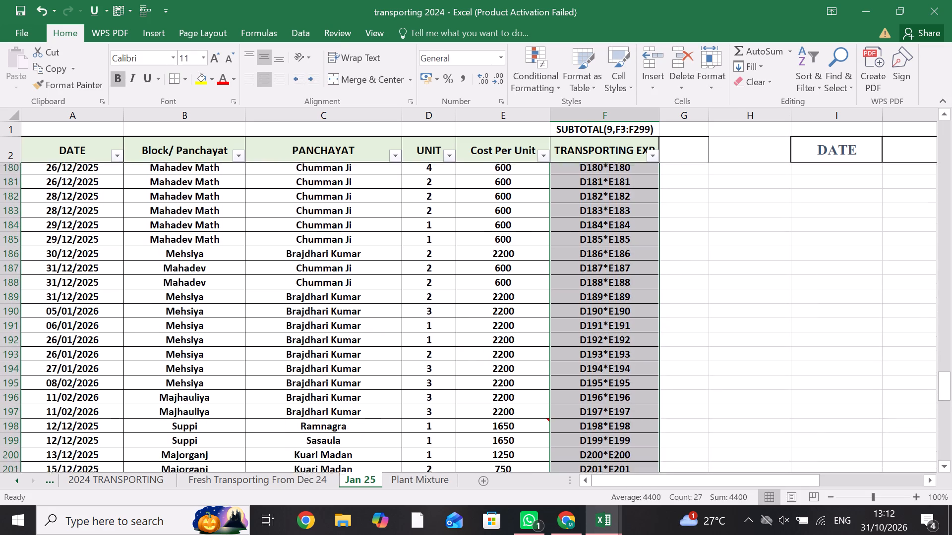
pyautogui.hotkey('shift', 'Down')
pyautogui.hotkey('shift', 'Down')
pyautogui.hotkey('shift', 'Down')
pyautogui.hotkey('shift', 'Down')
pyautogui.hotkey('shift', 'Down')
pyautogui.hotkey('shift', 'Down')
pyautogui.hotkey('shift', 'Down')
pyautogui.hotkey('shift', 'Down')
pyautogui.hotkey('shift', 'Down')
pyautogui.hotkey('shift', 'Down')
pyautogui.hotkey('shift', 'Down')
pyautogui.hotkey('shift', 'Down')
pyautogui.hotkey('shift', 'Down')
pyautogui.hotkey('shift', 'Down')
pyautogui.hotkey('shift', 'Down')
pyautogui.hotkey('shift', 'Down')
pyautogui.hotkey('shift', 'Down')
pyautogui.hotkey('shift', 'Down')
pyautogui.hotkey('shift', 'Down')
pyautogui.hotkey('shift', 'Down')
pyautogui.hotkey('shift', 'Down')
pyautogui.hotkey('shift', 'Down')
pyautogui.hotkey('shift', 'Down')
pyautogui.hotkey('shift', 'Down')
pyautogui.hotkey('shift', 'Down')
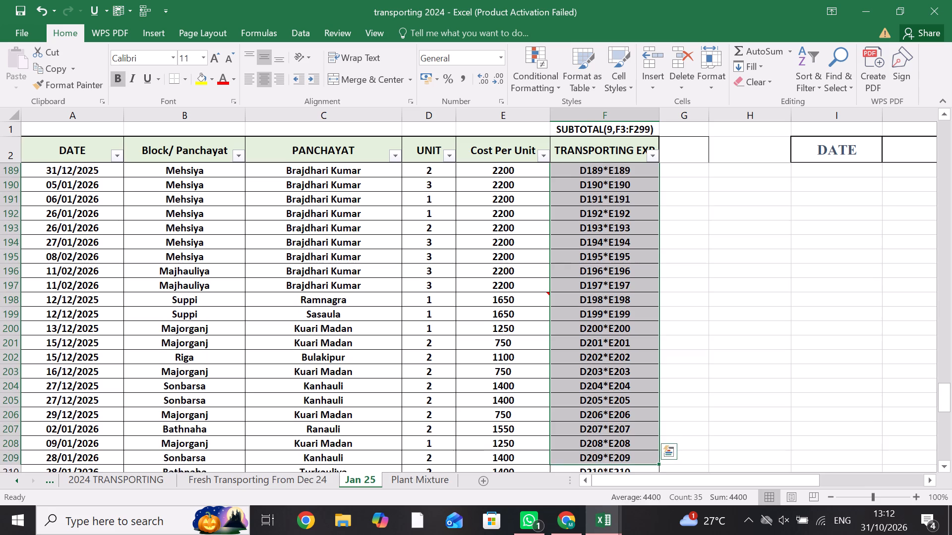
pyautogui.hotkey('shift', 'Up')
pyautogui.hotkey('shift', 'Up')
pyautogui.hotkey('shift', 'Up')
pyautogui.hotkey('shift', 'Up')
pyautogui.hotkey('shift', 'Up')
pyautogui.hotkey('shift', 'Up')
pyautogui.hotkey('shift', 'Up')
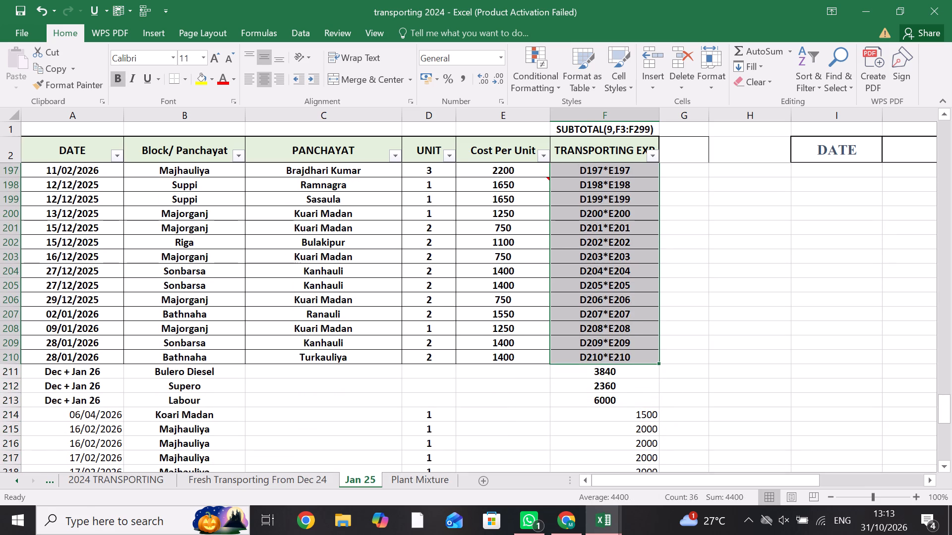
pyautogui.hotkey('ctrl', 'd')
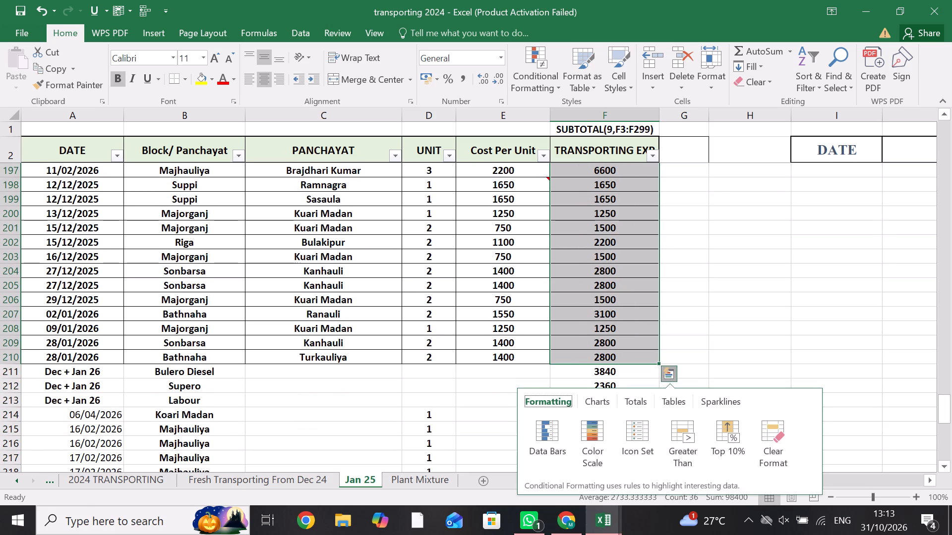
pyautogui.click(411, 406)
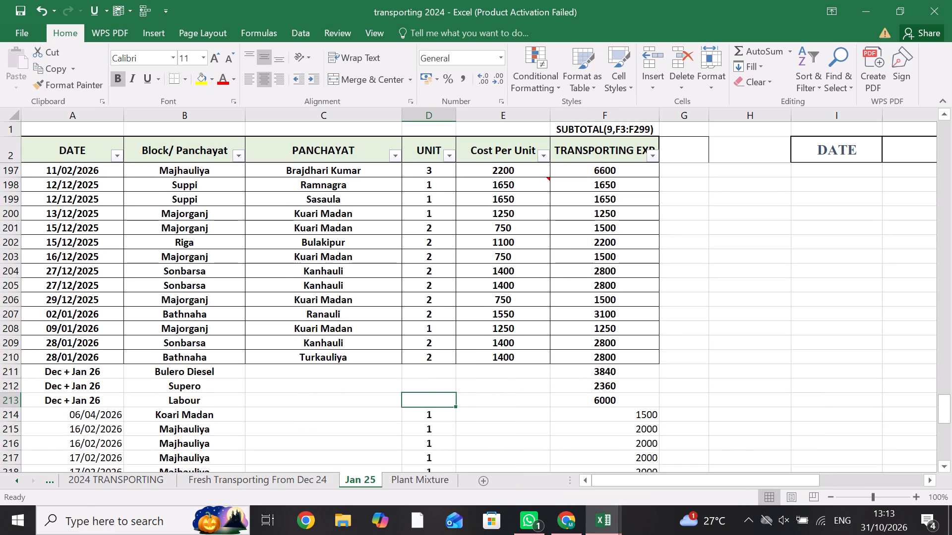
# Filter the Block/Panchayat column to show only Koari Madan by searching for KOA.
pyautogui.click(241, 151)
pyautogui.click(295, 277)
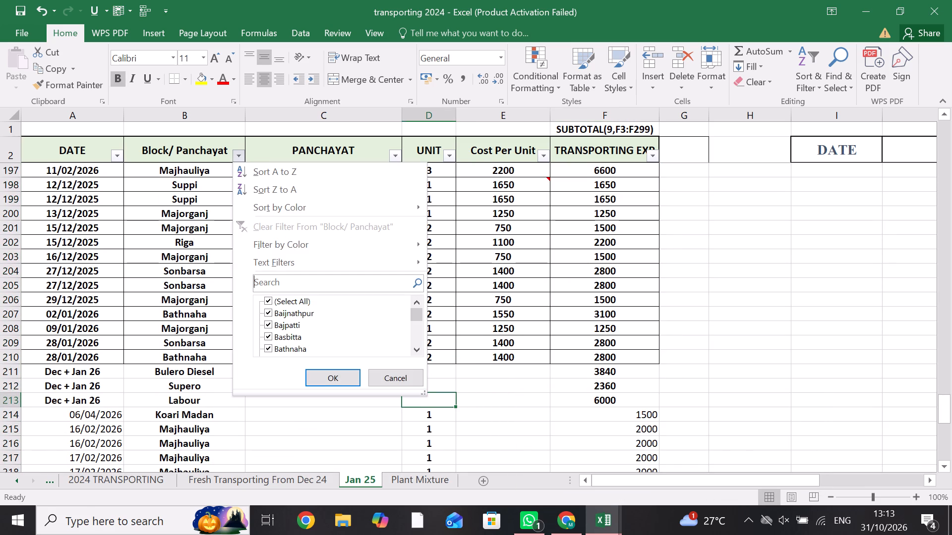
pyautogui.write('KOA')
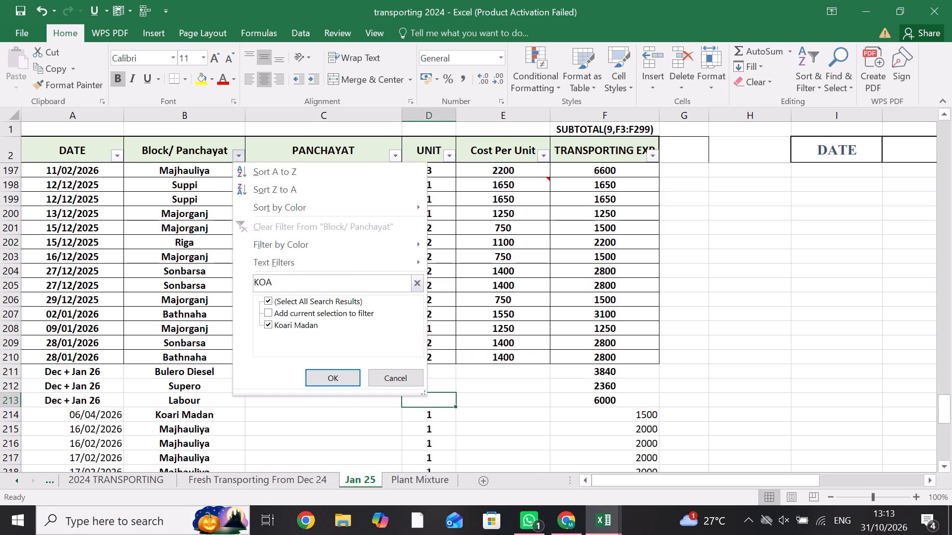
pyautogui.press('Return')
pyautogui.scroll(8, 373, 292)
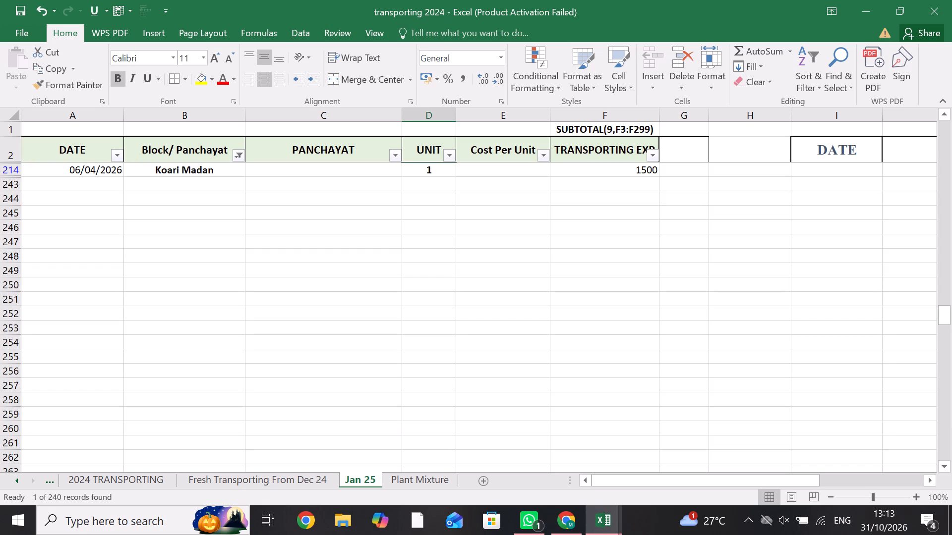
pyautogui.click(487, 165)
pyautogui.write('1500')
pyautogui.press('Return')
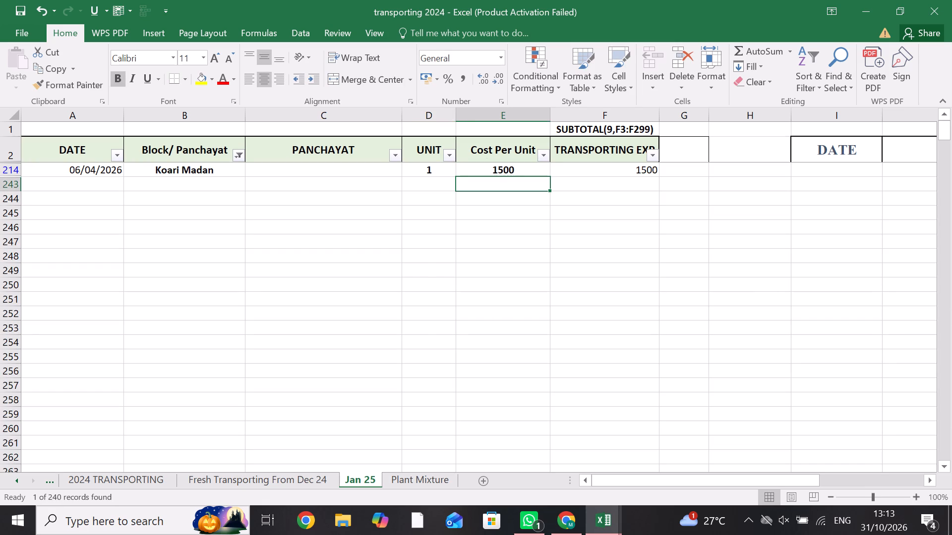
# Change the Block/Panchayat filter to show only the Basbitta rows.
pyautogui.click(238, 150)
pyautogui.click(282, 300)
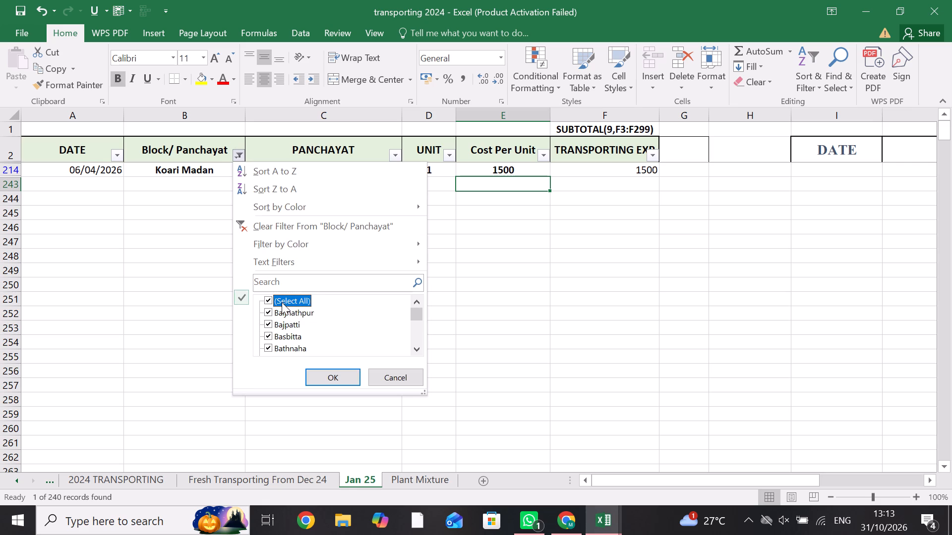
pyautogui.click(282, 302)
pyautogui.click(282, 337)
pyautogui.click(310, 377)
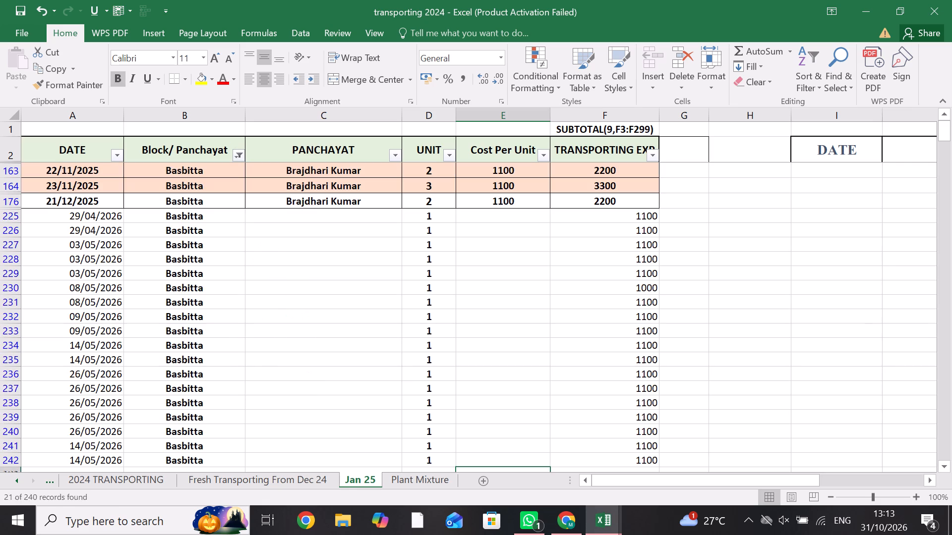
# Enter a cost per unit of 1100 in E225, the first 29/04/2026 Basbitta row.
pyautogui.click(511, 214)
pyautogui.write('11')
pyautogui.write('00')
pyautogui.press('Return')
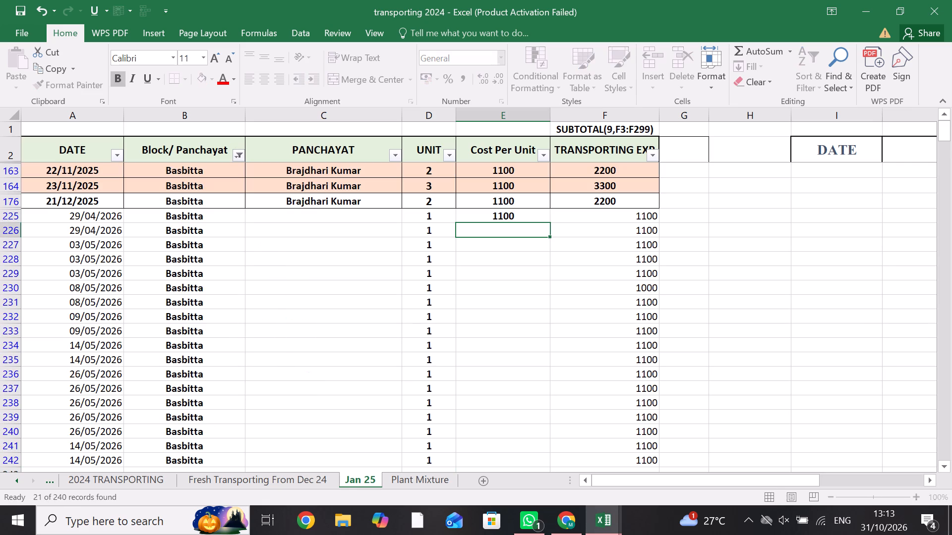
# Fill the expense formula from F176 down the filtered Basbitta rows through F242, replacing the typed amounts.
pyautogui.moveTo(585, 202); pyautogui.dragTo(611, 501)
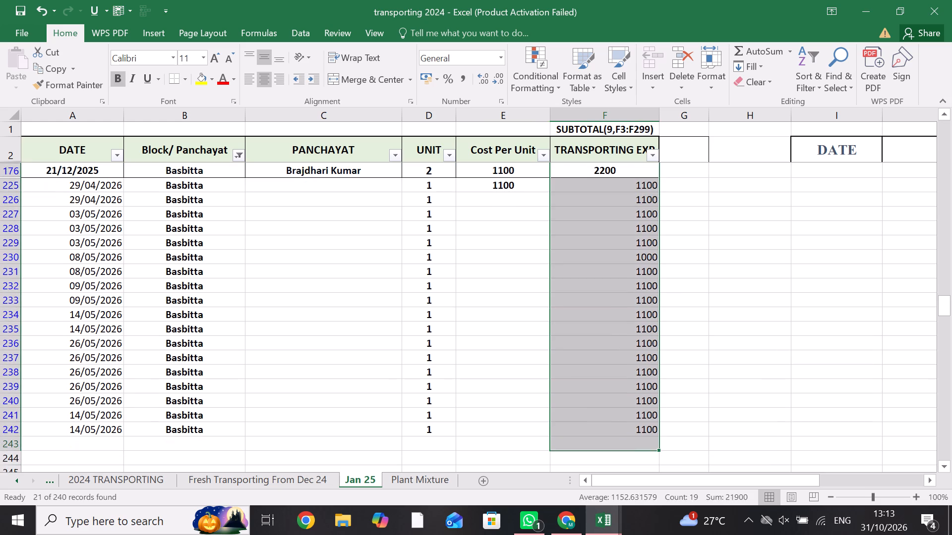
pyautogui.moveTo(611, 501); pyautogui.dragTo(599, 410)
pyautogui.hotkey('ctrl', 'd')
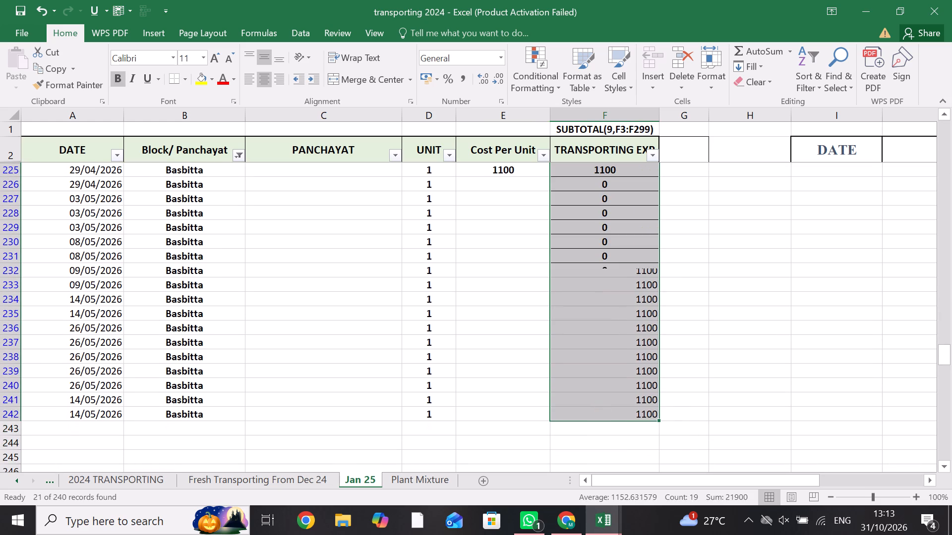
# Fill the 1100 cost per unit from E225 down the Basbitta rows through E242.
pyautogui.scroll(1, 598, 410)
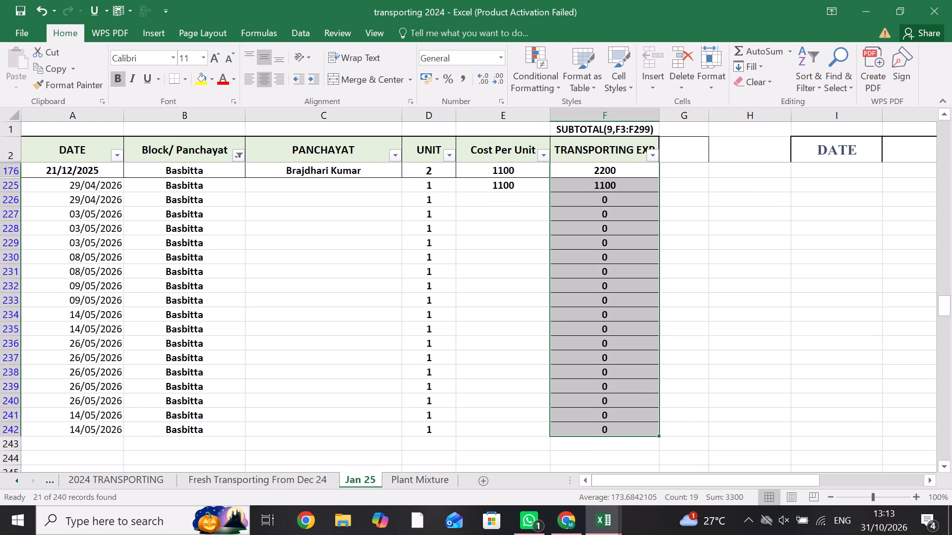
pyautogui.moveTo(471, 186); pyautogui.dragTo(491, 432)
pyautogui.hotkey('ctrl', 'd')
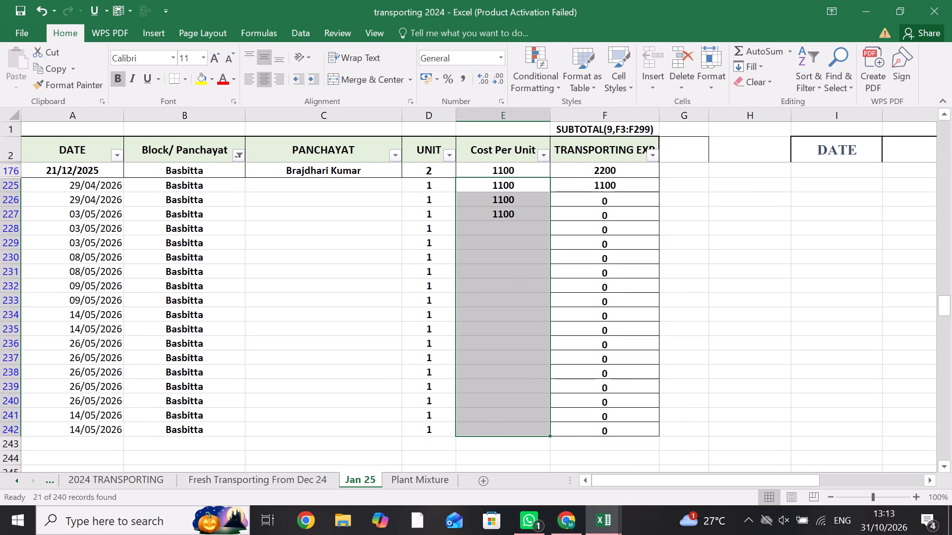
pyautogui.moveTo(369, 384); pyautogui.dragTo(367, 379)
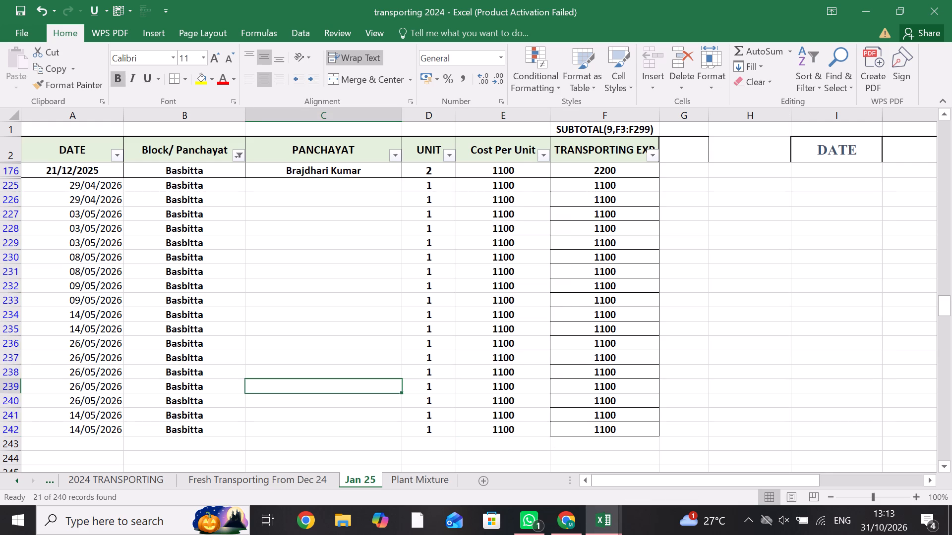
# Reset the Block/Panchayat filter so that all rows show.
pyautogui.click(247, 152)
pyautogui.click(241, 154)
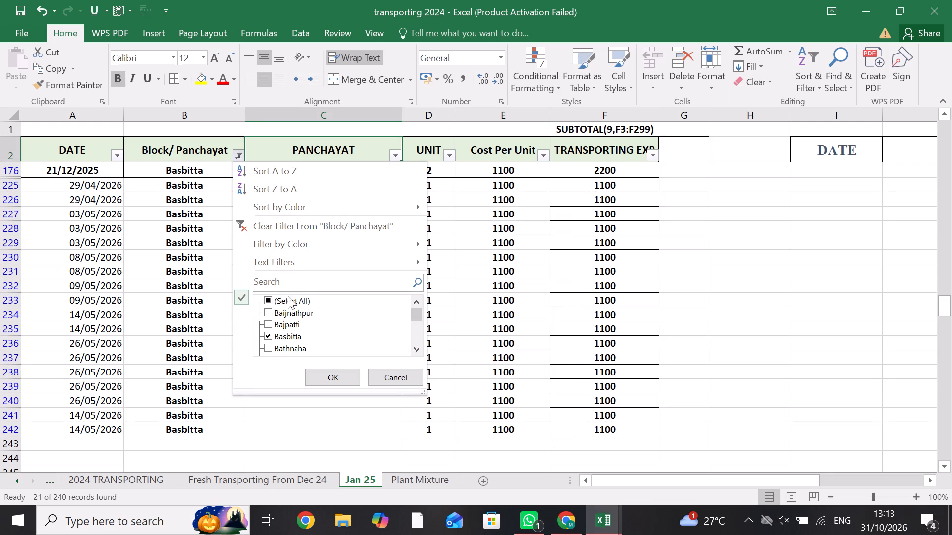
pyautogui.click(288, 296)
pyautogui.click(316, 375)
# Examine the newly added rows 214 to 242 for entries still lacking a cost per unit.
pyautogui.scroll(-2, 323, 366)
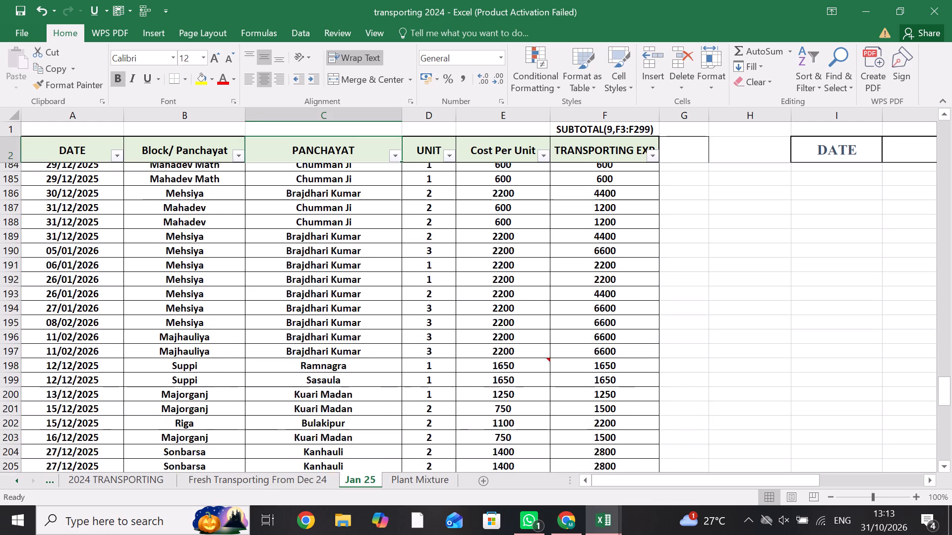
pyautogui.scroll(-2, 323, 366)
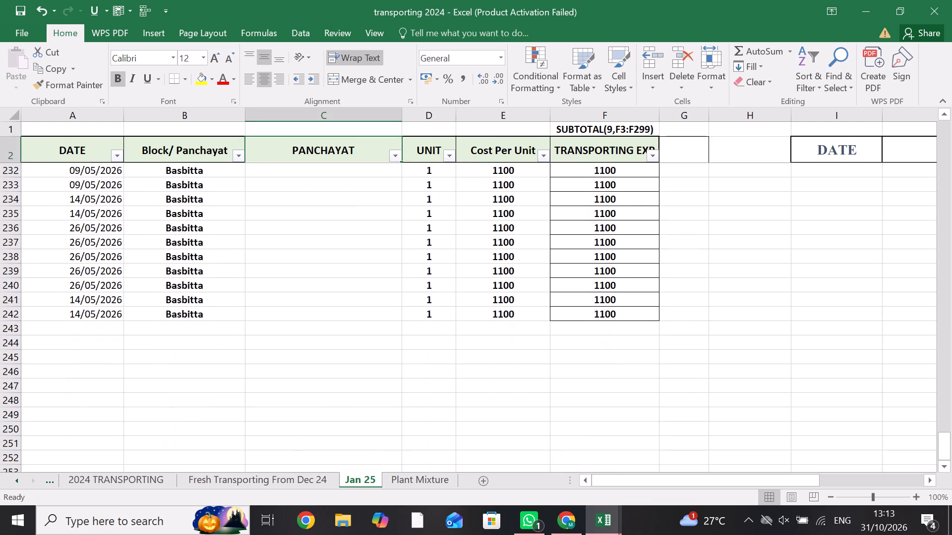
pyautogui.scroll(2, 323, 350)
pyautogui.click(465, 303)
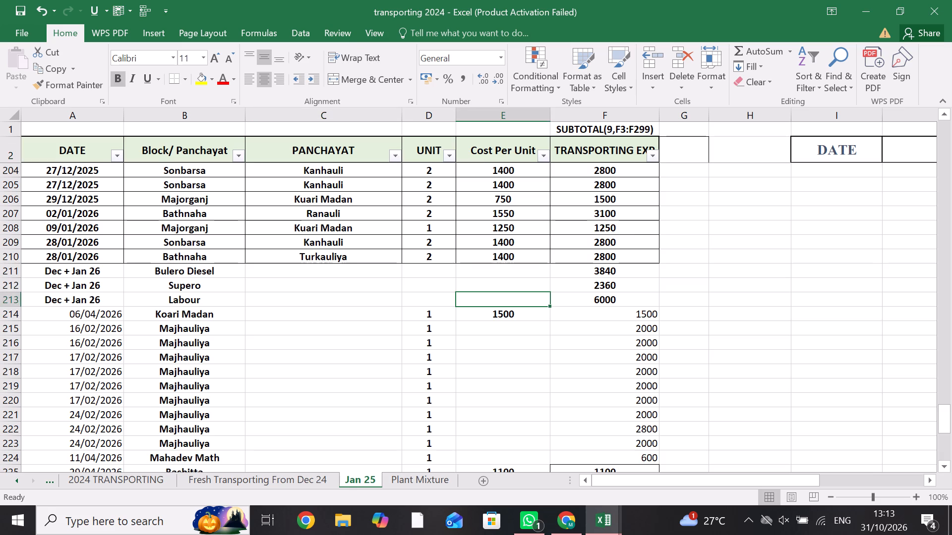
pyautogui.scroll(-1, 586, 304)
pyautogui.scroll(1, 616, 260)
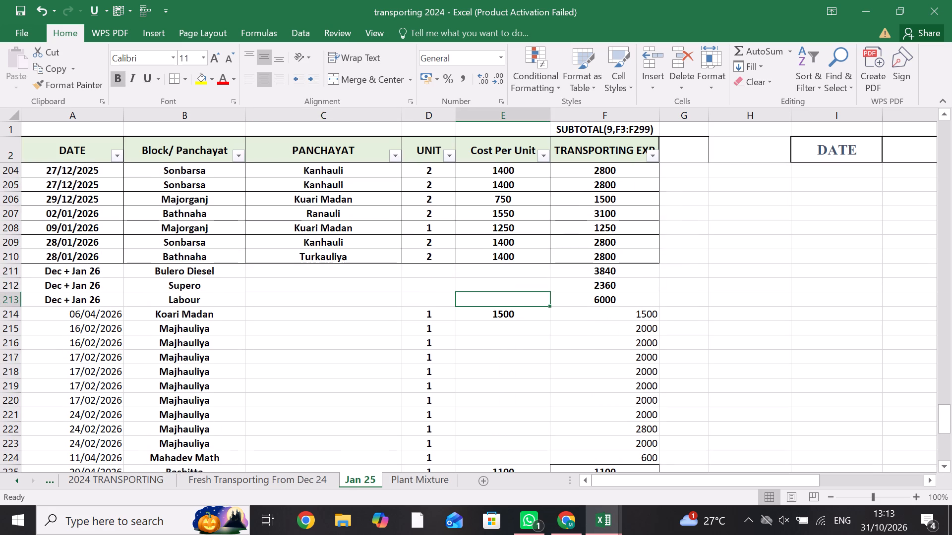
pyautogui.click(531, 318)
# Filter the Block/Panchayat column to show only the Majhauliya rows.
pyautogui.click(241, 162)
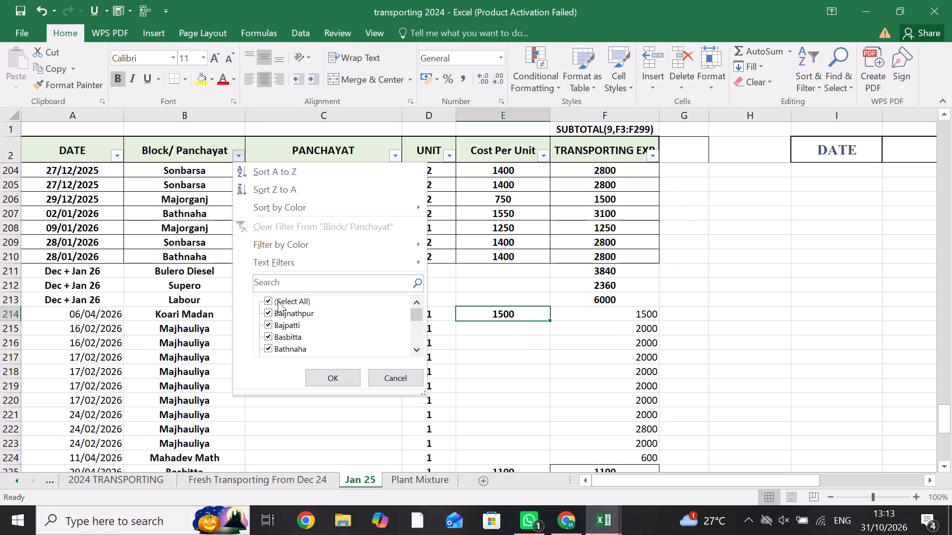
pyautogui.click(278, 300)
pyautogui.scroll(-6, 311, 338)
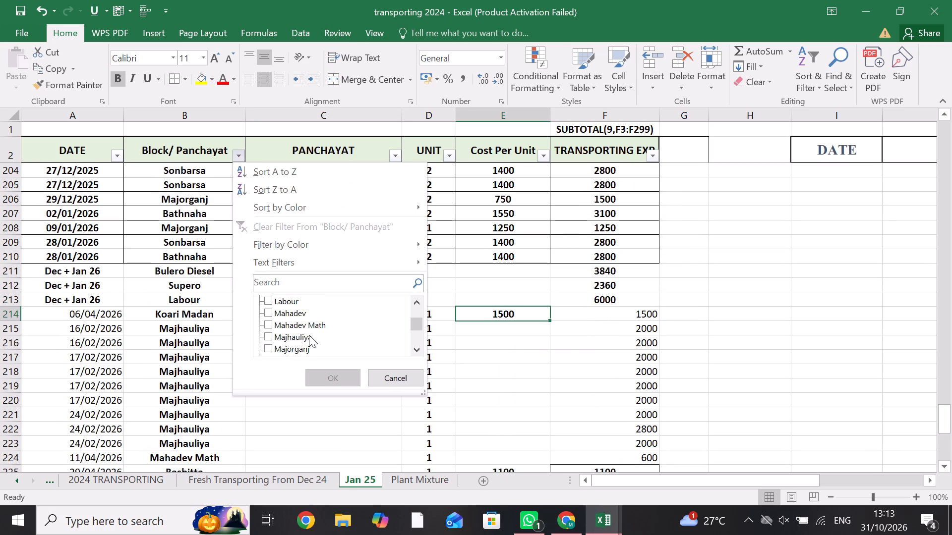
pyautogui.click(306, 335)
pyautogui.click(322, 386)
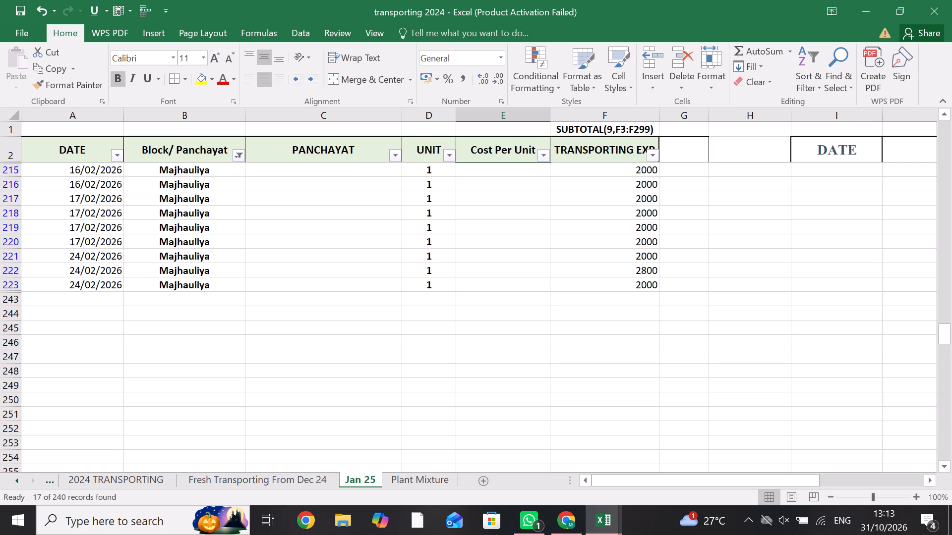
# Enter a cost per unit of 2000 in E215, the first 16/02/2026 Majhauliya row.
pyautogui.scroll(2, 398, 356)
pyautogui.click(493, 291)
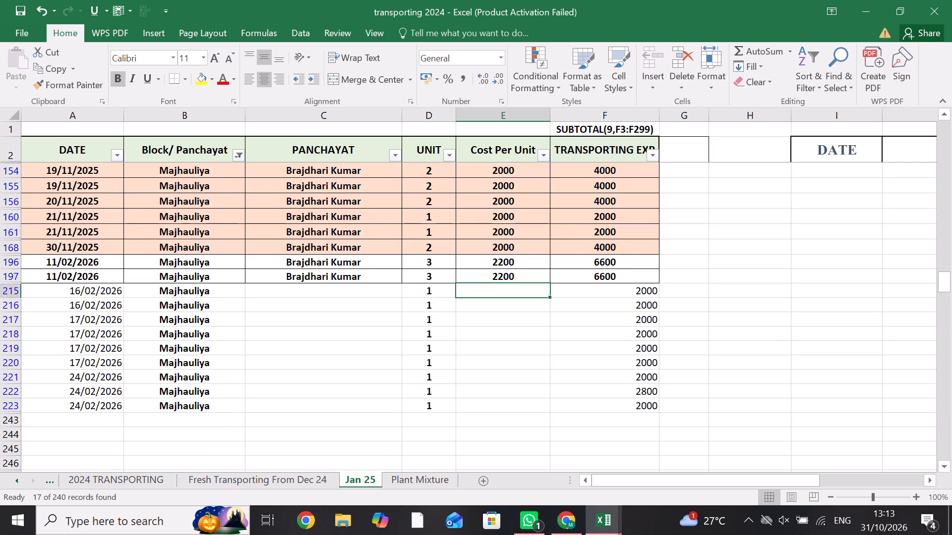
pyautogui.write('2000')
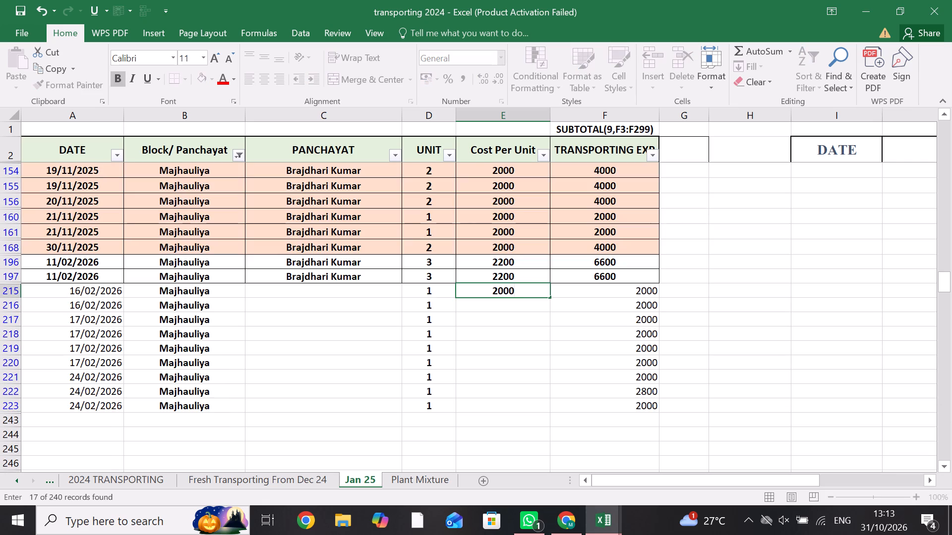
pyautogui.press('Down')
# Set the cost per unit to 2000 for both 11/02/2026 Majhauliya rows, E196 and E197.
pyautogui.press('Up')
pyautogui.press('Up')
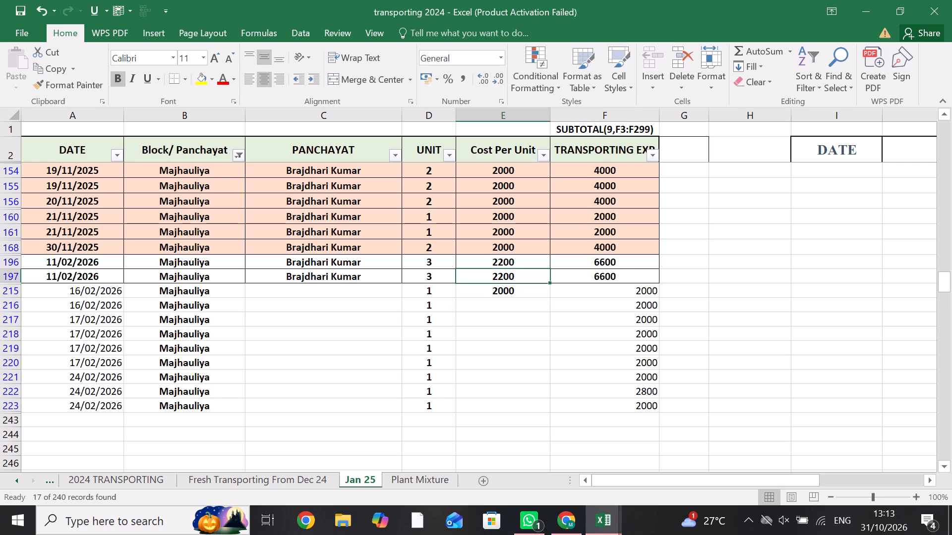
pyautogui.press('Up')
pyautogui.write('2000')
pyautogui.press('Down')
pyautogui.press('Up')
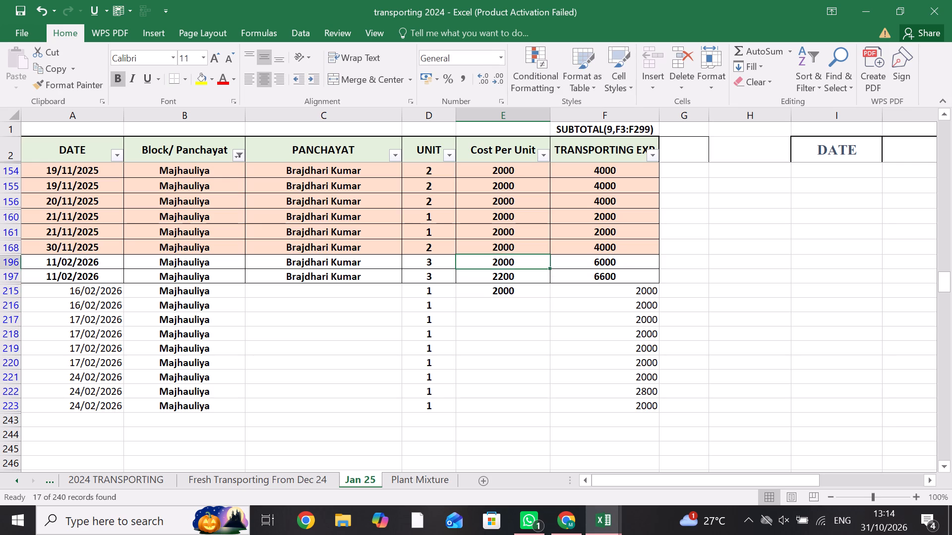
pyautogui.hotkey('shift', 'Down')
pyautogui.hotkey('ctrl', 'd')
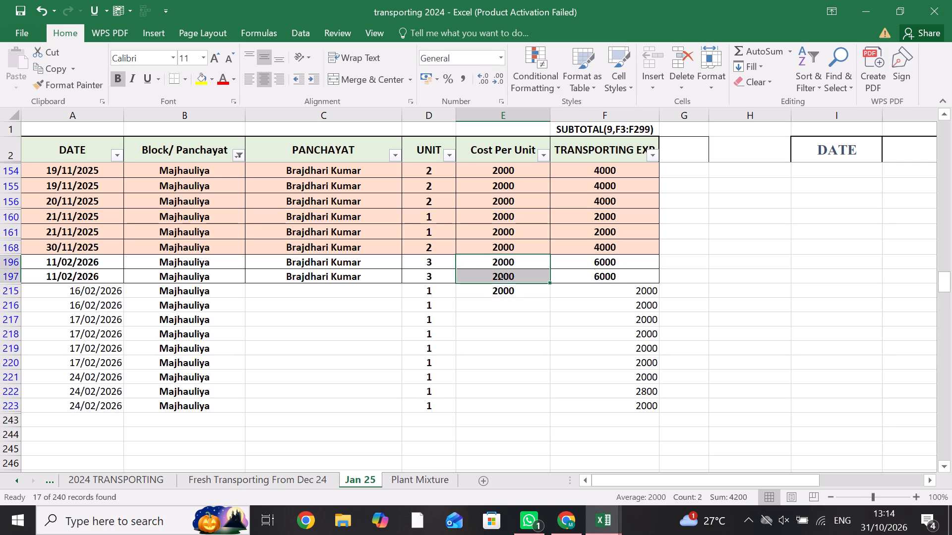
# Fill the 2000 cost per unit from E215 down the Majhauliya rows through E223.
pyautogui.press('Down')
pyautogui.press('Down')
pyautogui.hotkey('shift', 'Down')
pyautogui.hotkey('shift', 'Down')
pyautogui.hotkey('shift', 'Down')
pyautogui.hotkey('shift', 'Down')
pyautogui.hotkey('shift', 'Down')
pyautogui.hotkey('shift', 'Down')
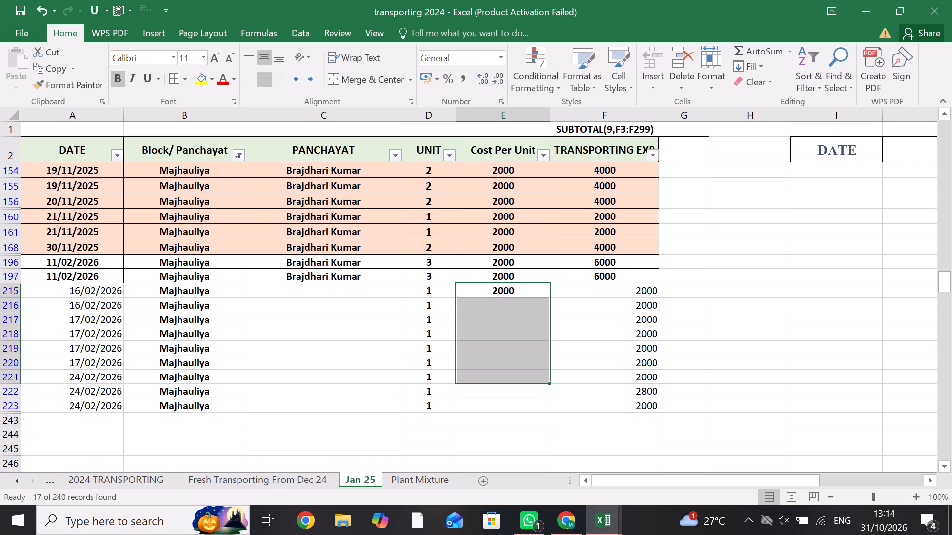
pyautogui.hotkey('shift', 'Down')
pyautogui.hotkey('shift', 'Down')
pyautogui.hotkey('ctrl', 'd')
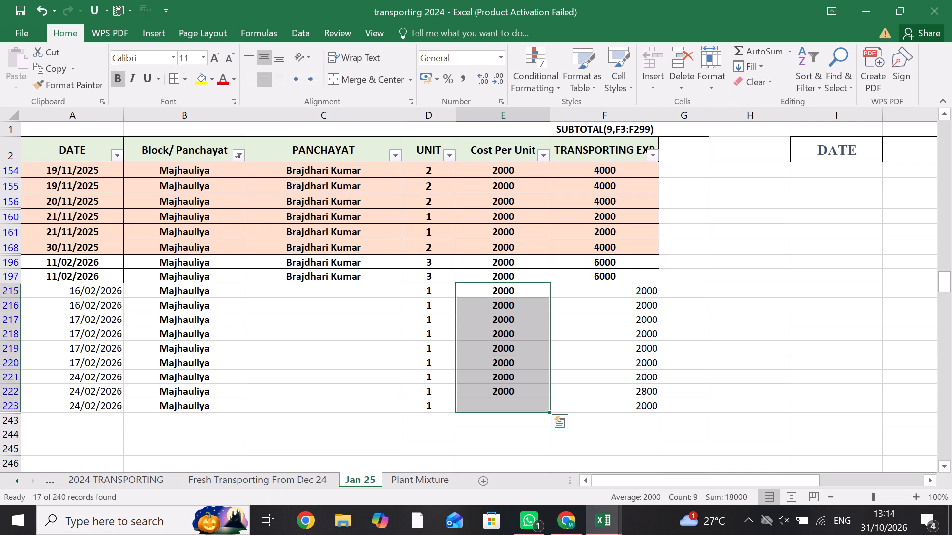
# Fill the transporting expense formula from F197 down the filtered Majhauliya rows through F223.
pyautogui.moveTo(597, 278); pyautogui.dragTo(594, 392)
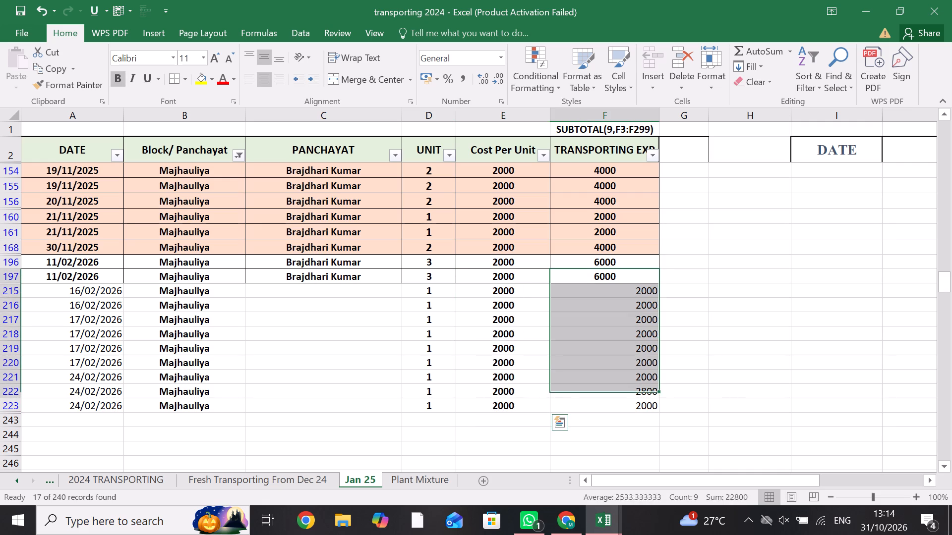
pyautogui.moveTo(594, 392); pyautogui.dragTo(592, 422)
pyautogui.moveTo(583, 276); pyautogui.dragTo(584, 422)
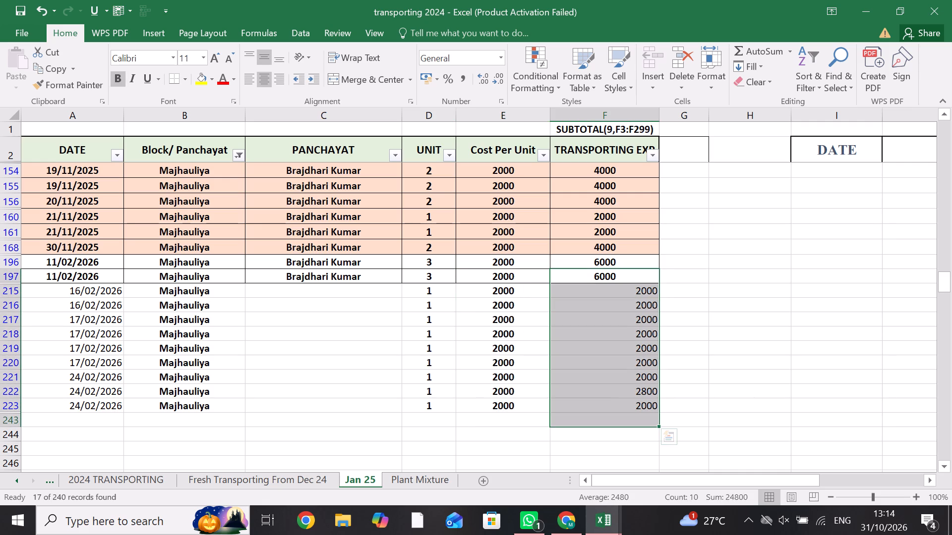
pyautogui.moveTo(584, 422); pyautogui.dragTo(583, 410)
pyautogui.hotkey('ctrl', 'd')
pyautogui.click(529, 411)
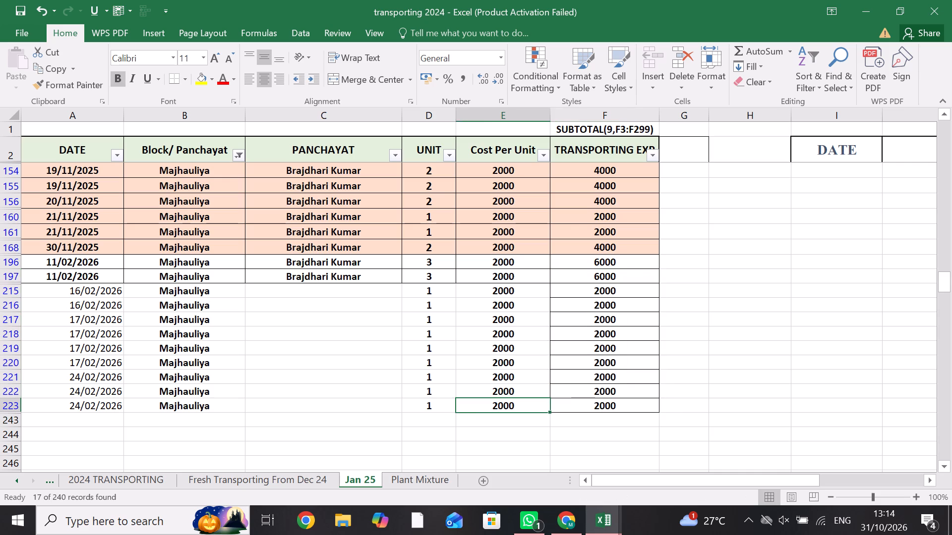
# Reset the Block/Panchayat filter to select all values.
pyautogui.moveTo(238, 155); pyautogui.dragTo(238, 160)
pyautogui.click(276, 300)
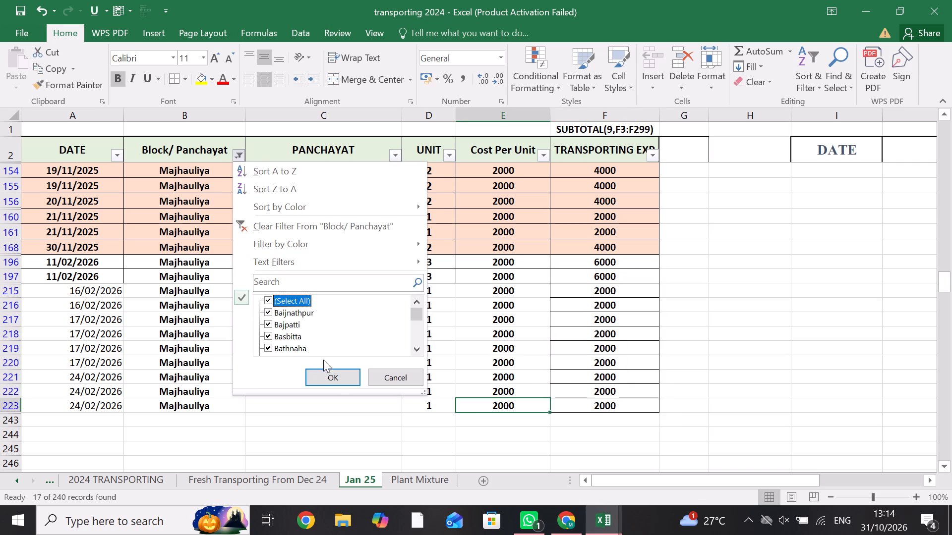
pyautogui.click(333, 380)
pyautogui.scroll(-5, 72, 355)
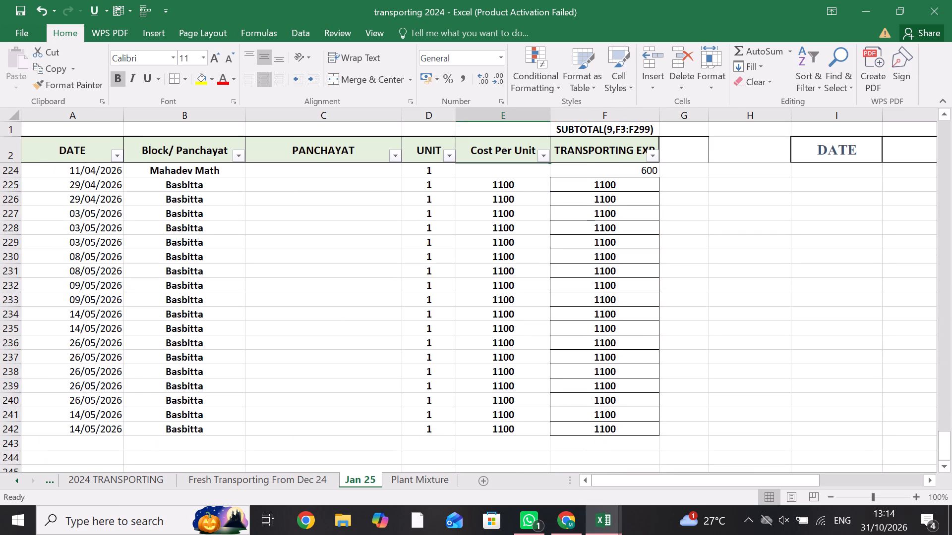
# Make the transferred records bold across columns A to F, rows 211 through 243.
pyautogui.scroll(1, 59, 293)
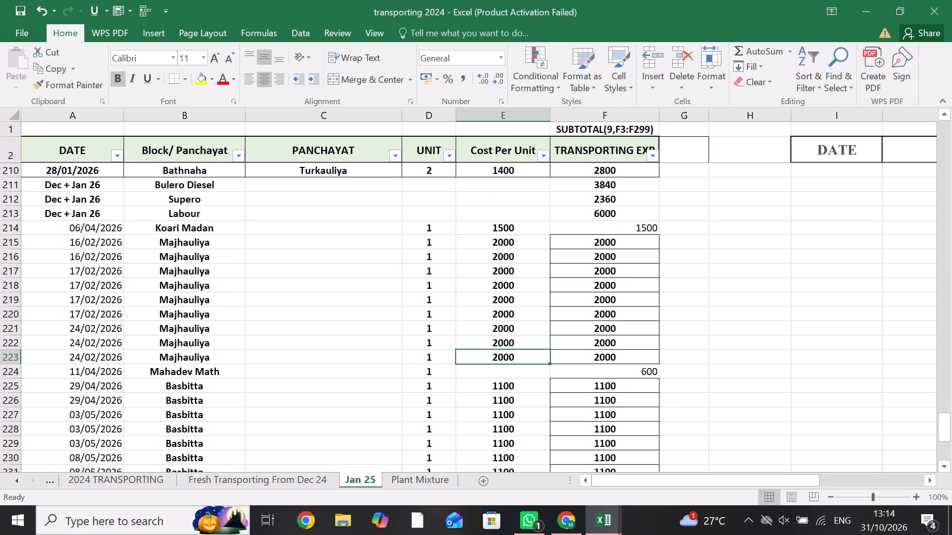
pyautogui.moveTo(54, 182); pyautogui.dragTo(607, 479)
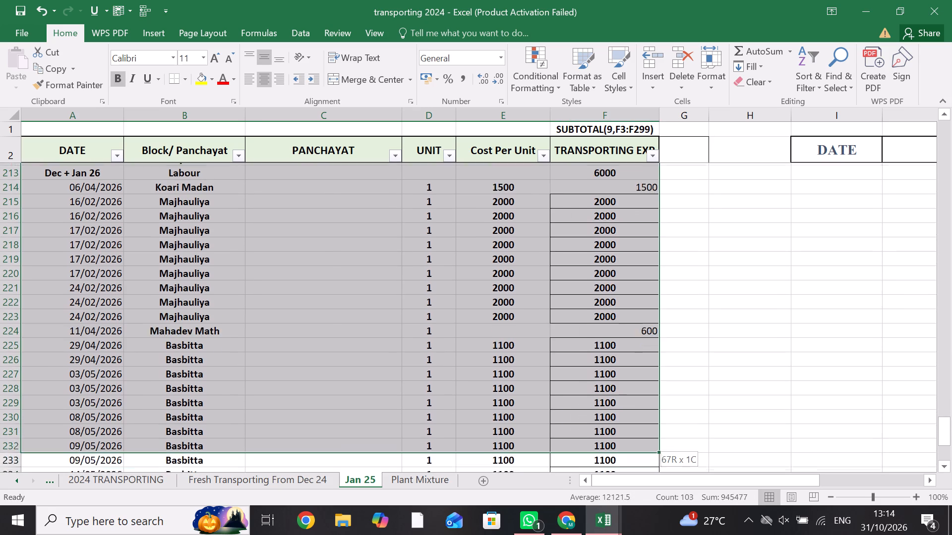
pyautogui.moveTo(607, 479); pyautogui.dragTo(602, 410)
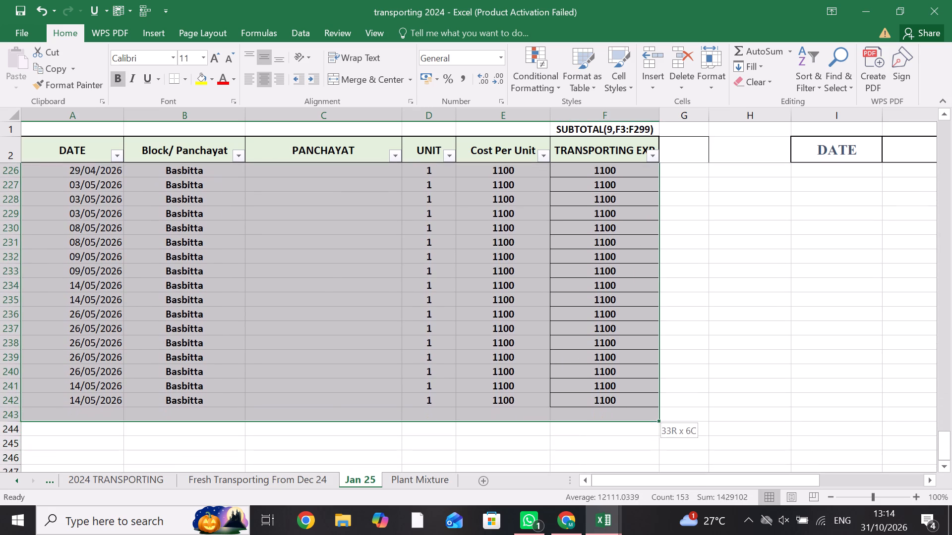
pyautogui.moveTo(602, 410); pyautogui.dragTo(602, 410)
pyautogui.click(117, 81)
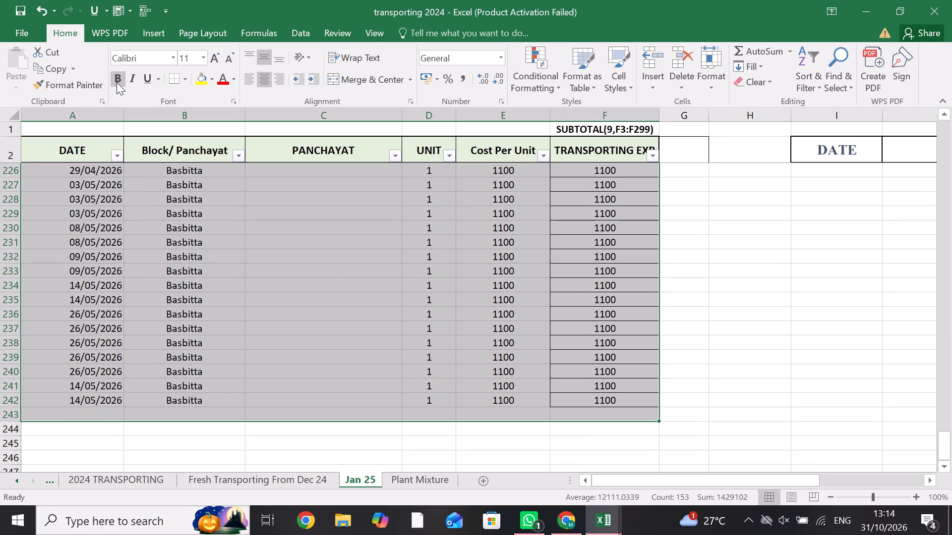
pyautogui.click(117, 82)
pyautogui.click(185, 243)
# Copy the dates in A2:A9 of trip_records_formatted's Page 1 into the Jan 25 sheet's DATE column starting at A243.
pyautogui.hotkey('alt', 'Tab')
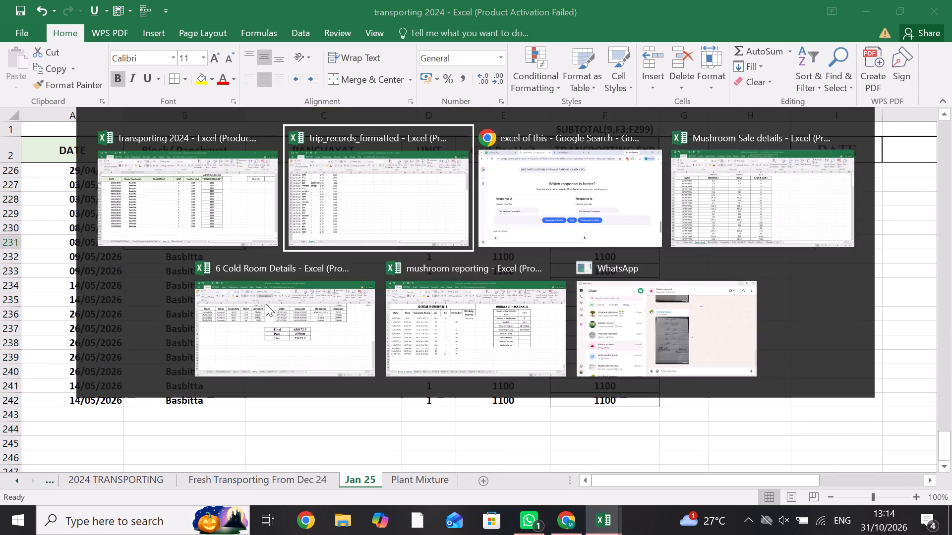
pyautogui.click(87, 485)
pyautogui.scroll(4, 62, 413)
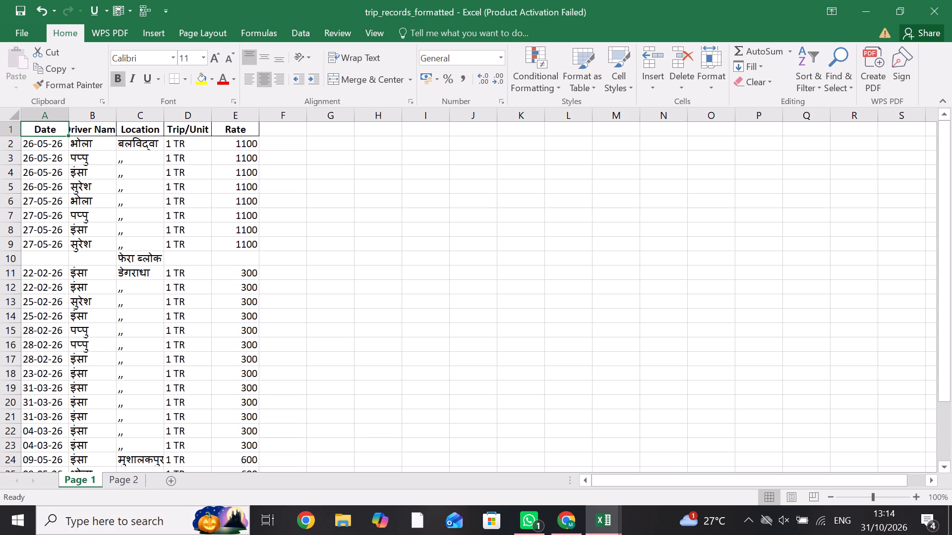
pyautogui.scroll(4, 62, 406)
pyautogui.moveTo(41, 139); pyautogui.dragTo(45, 212)
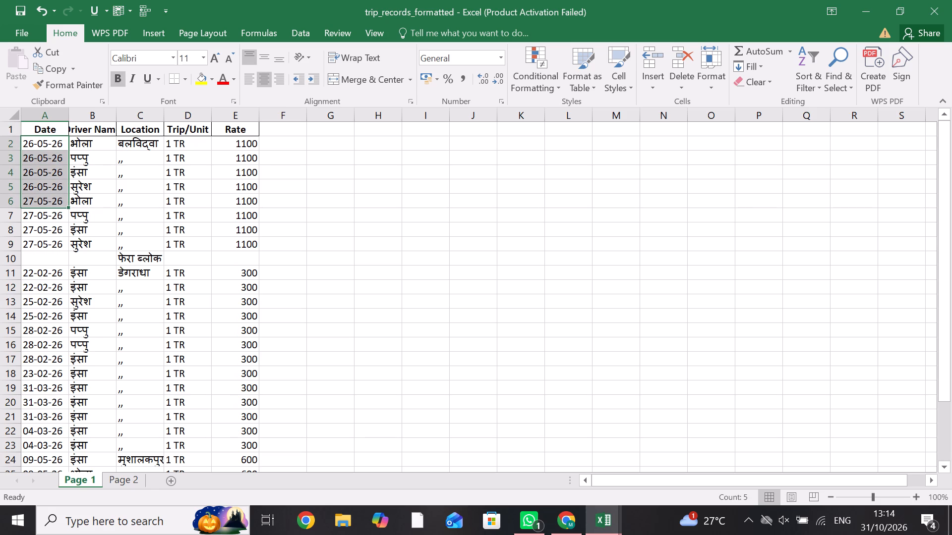
pyautogui.moveTo(45, 212); pyautogui.dragTo(50, 246)
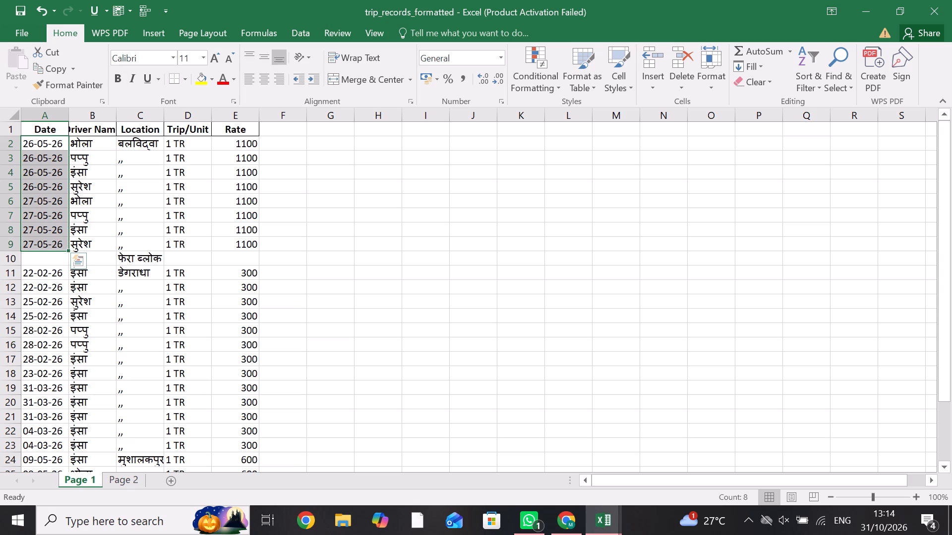
pyautogui.hotkey('ctrl', 'c')
pyautogui.hotkey('alt', 'Tab')
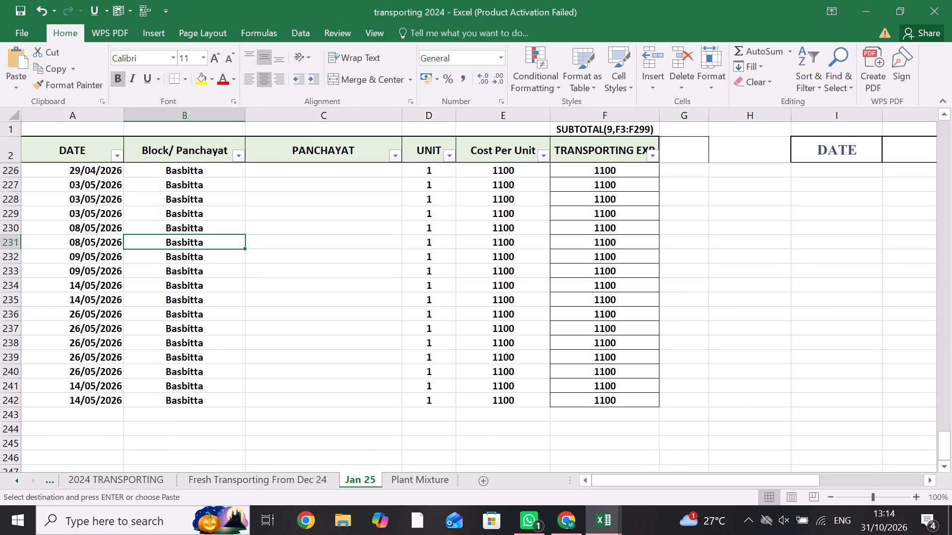
pyautogui.click(70, 411)
pyautogui.hotkey('ctrl', 'v')
# Copy the dates in A11:A29 of trip_records_formatted's Page 1 into the Jan 25 sheet's DATE column starting at A251.
pyautogui.scroll(-1, 75, 421)
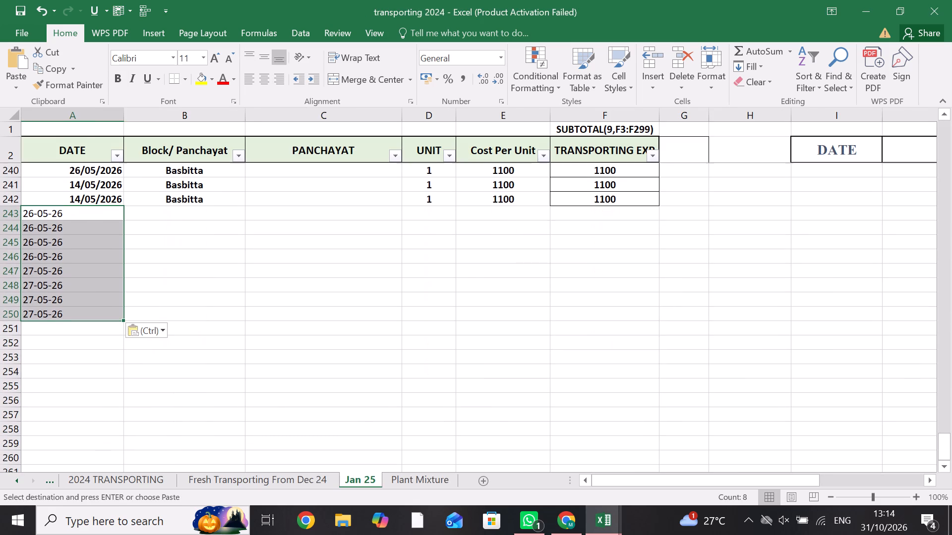
pyautogui.click(66, 324)
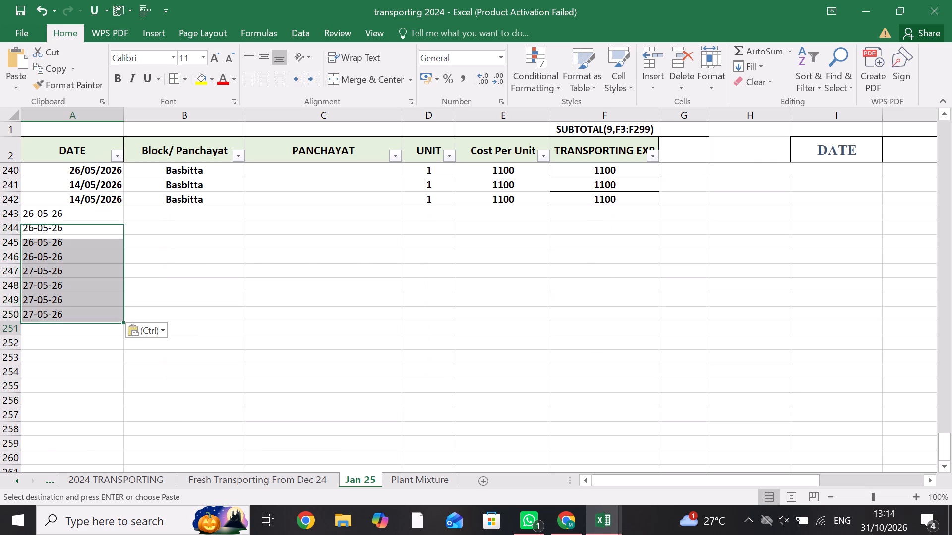
pyautogui.hotkey('alt', 'Tab')
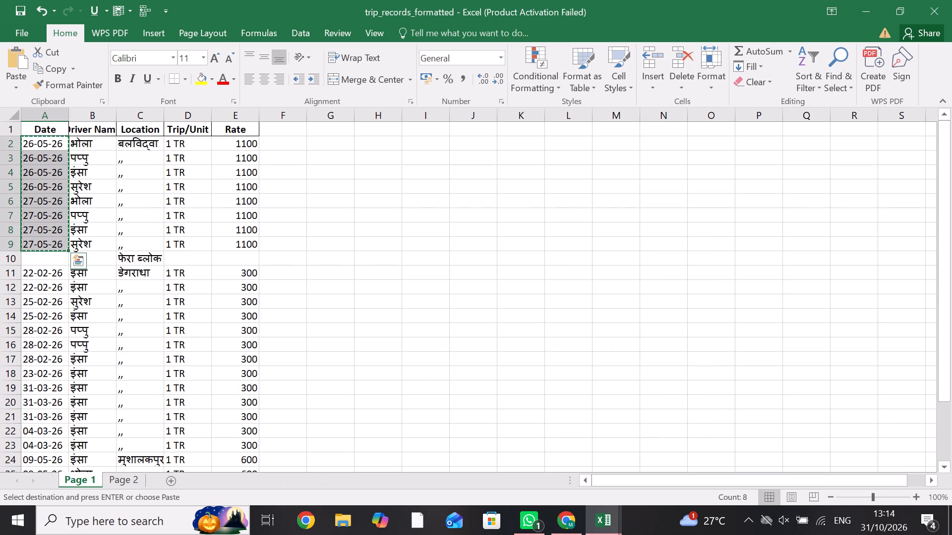
pyautogui.moveTo(40, 276); pyautogui.dragTo(43, 499)
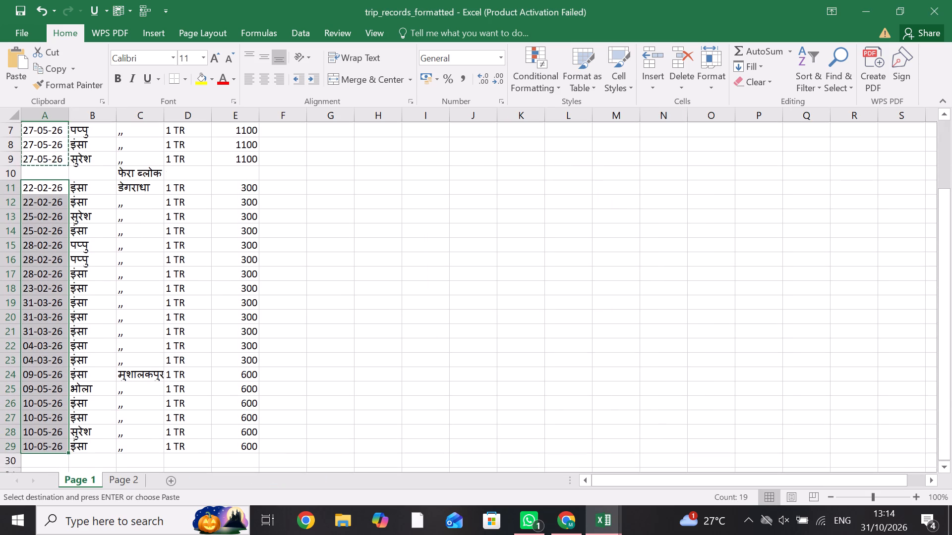
pyautogui.moveTo(43, 499); pyautogui.dragTo(55, 447)
pyautogui.hotkey('ctrl', 'c')
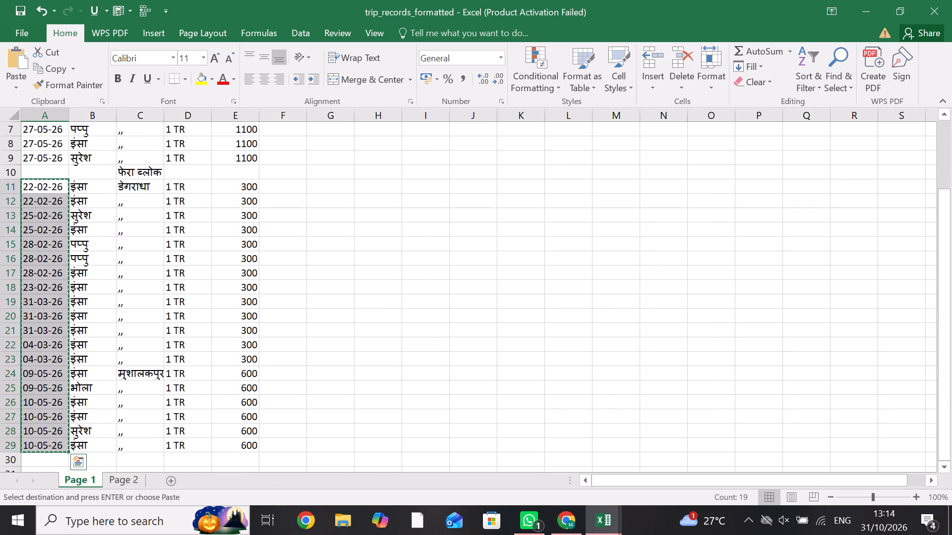
pyautogui.hotkey('alt', 'Tab')
pyautogui.hotkey('ctrl', 'v')
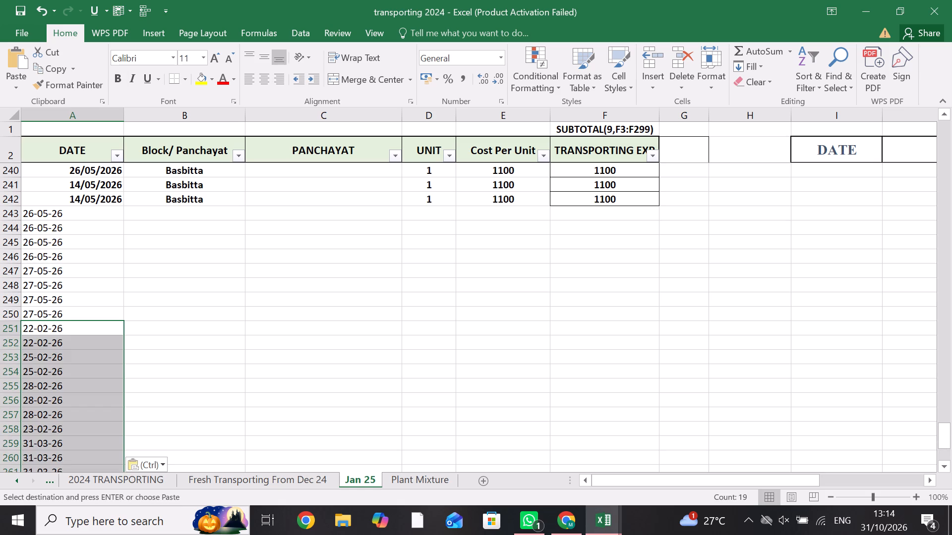
pyautogui.click(198, 267)
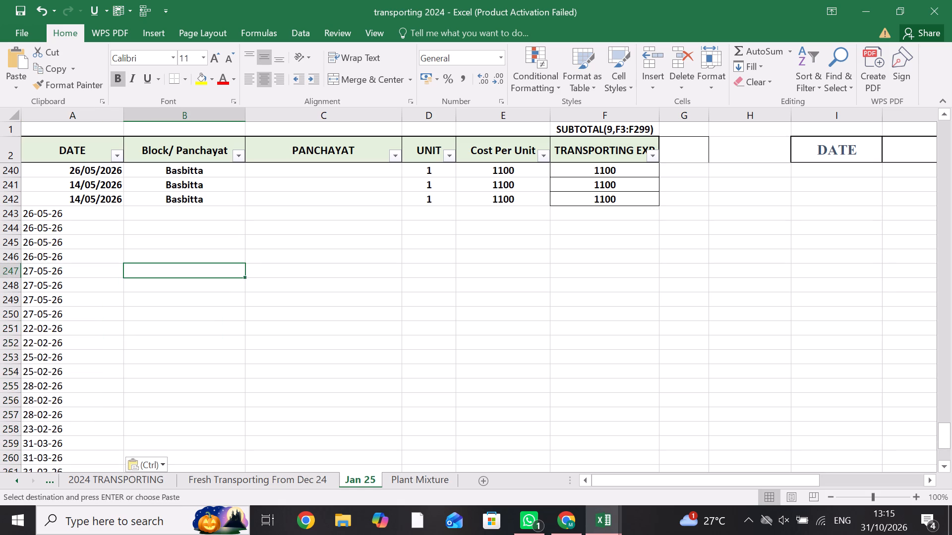
# Replace every "-" with "/" in the newly pasted dates, A243 through A269.
pyautogui.hotkey('ctrl', 'f')
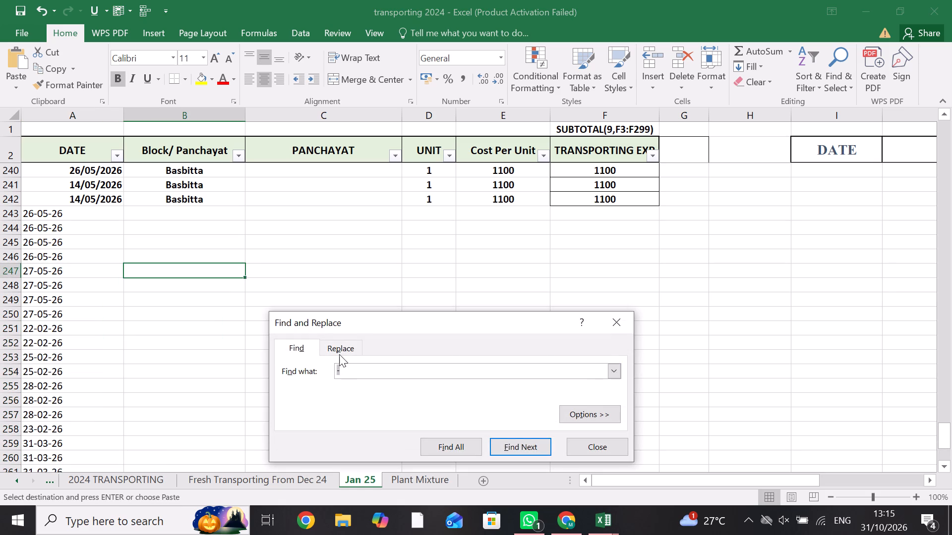
pyautogui.click(339, 354)
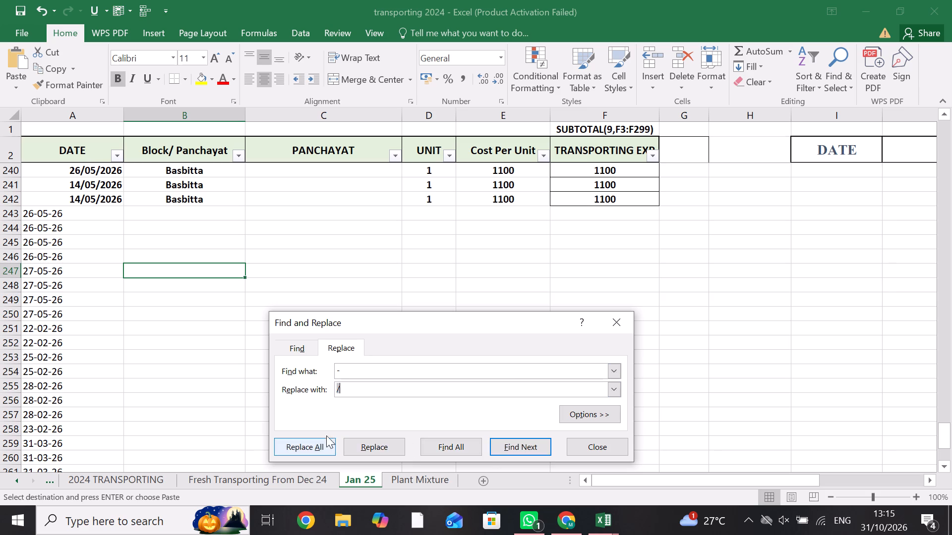
pyautogui.moveTo(61, 210); pyautogui.dragTo(57, 310)
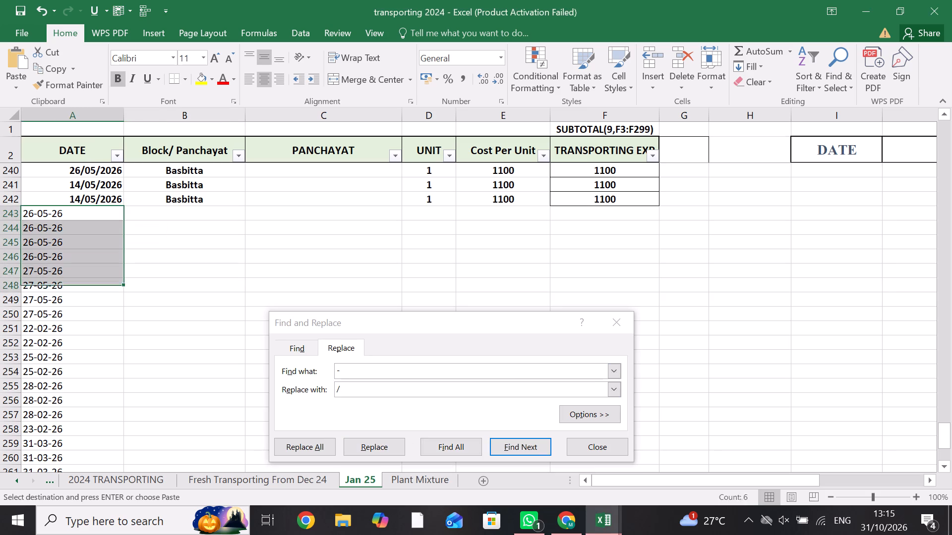
pyautogui.moveTo(57, 310); pyautogui.dragTo(43, 516)
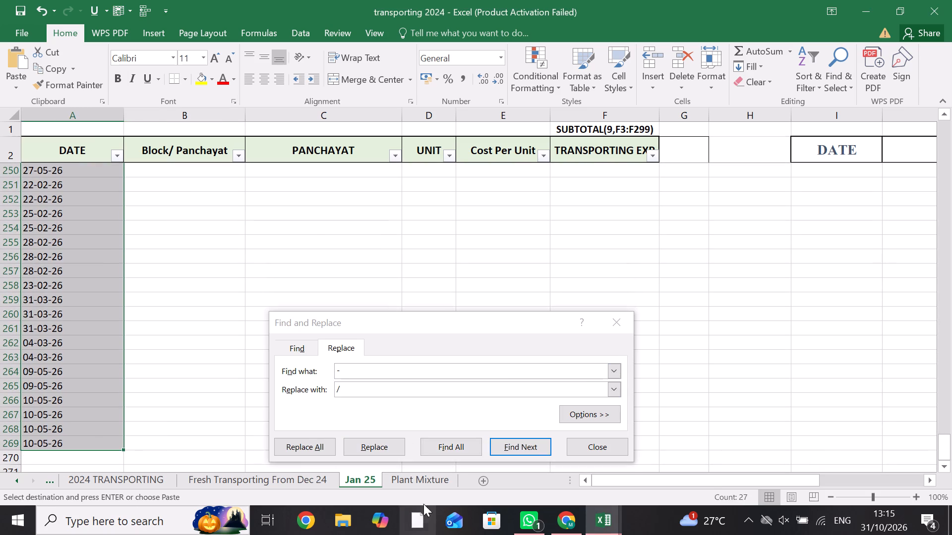
pyautogui.click(295, 451)
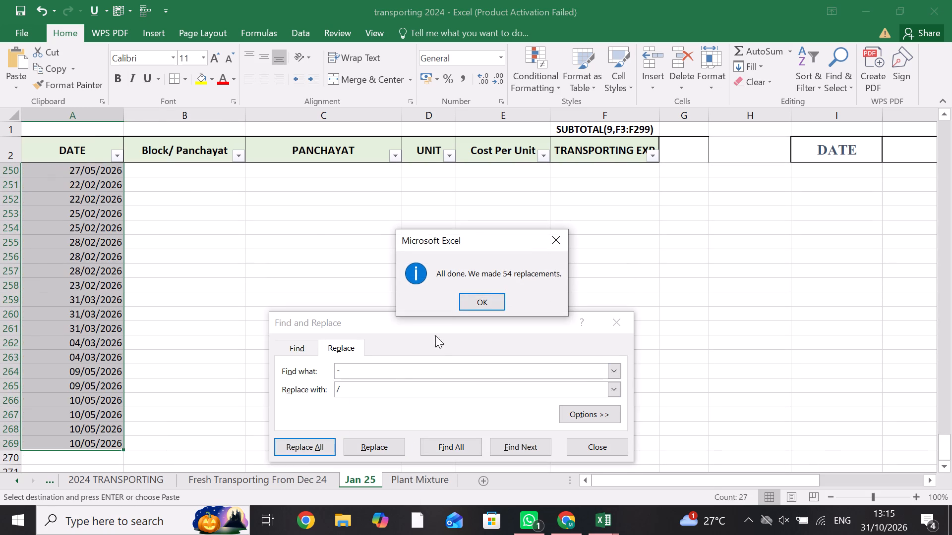
pyautogui.click(464, 300)
pyautogui.scroll(2, 159, 253)
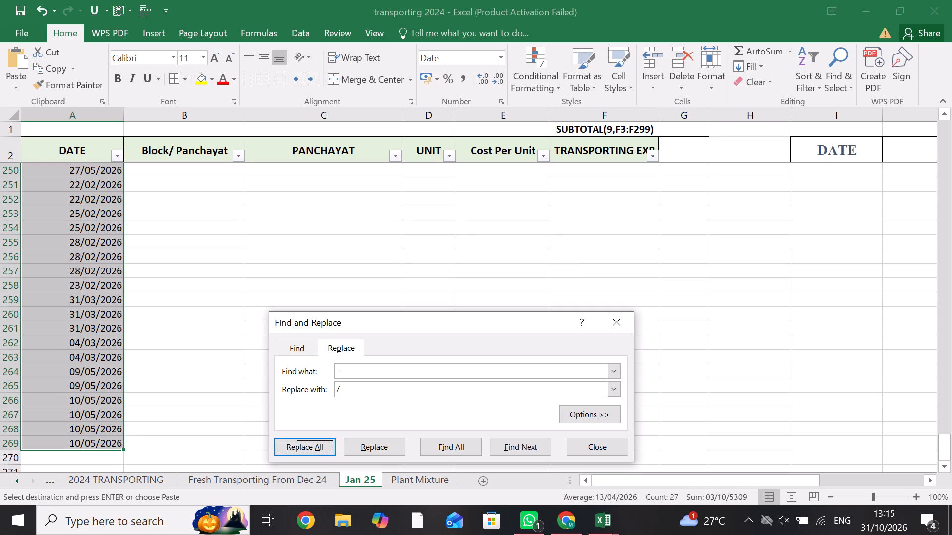
pyautogui.click(620, 327)
pyautogui.scroll(1, 352, 297)
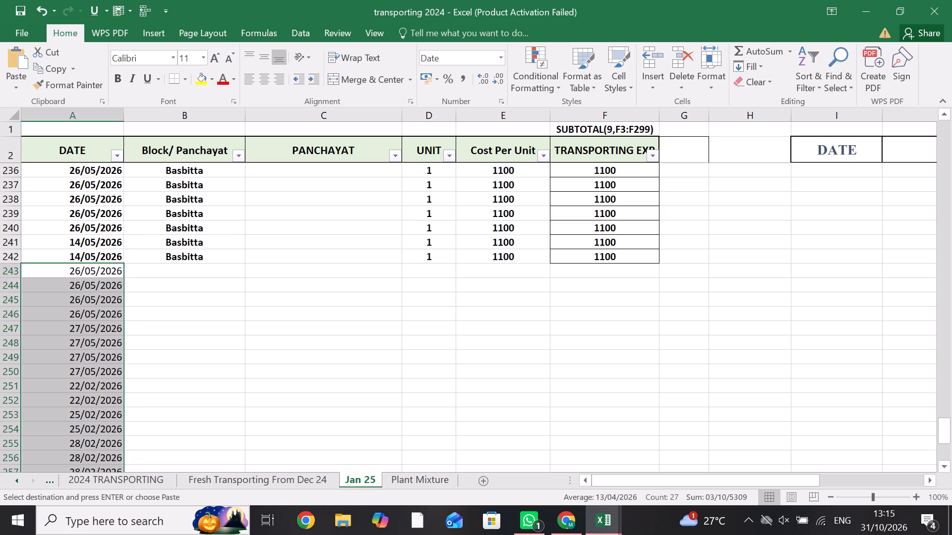
# Switch to trip_records_formatted, autofit the Driver Name column on Page 1, and return to the Jan 25 sheet.
pyautogui.click(174, 283)
pyautogui.click(174, 274)
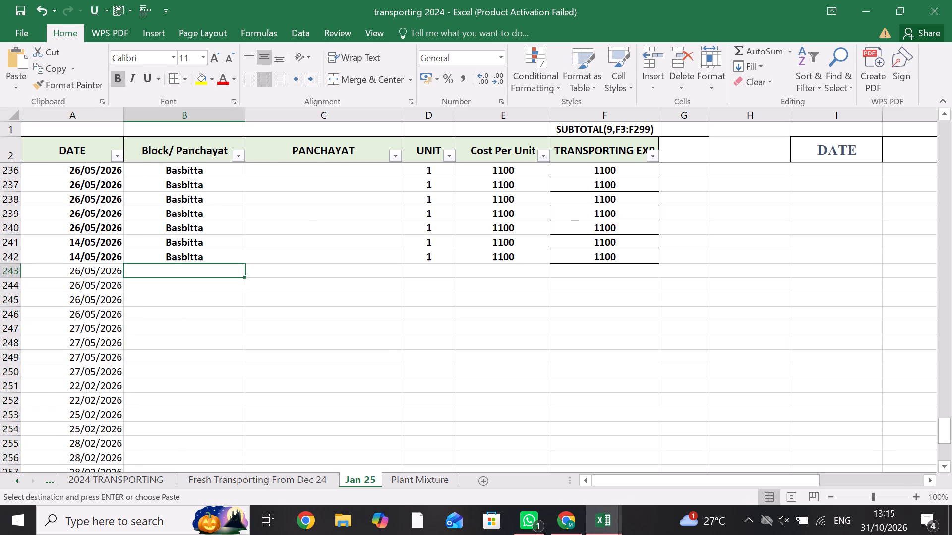
pyautogui.hotkey('alt', 'Tab')
pyautogui.scroll(2, 118, 219)
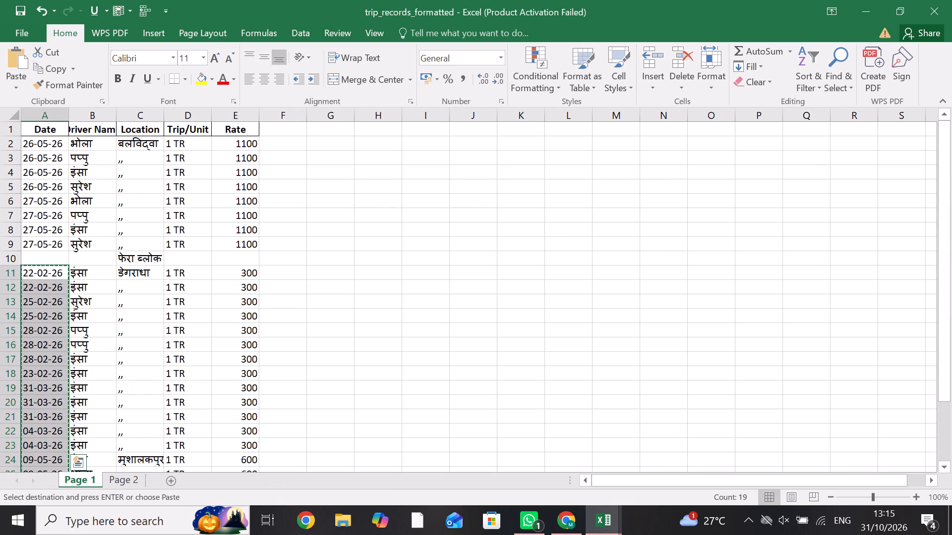
pyautogui.doubleClick(119, 112)
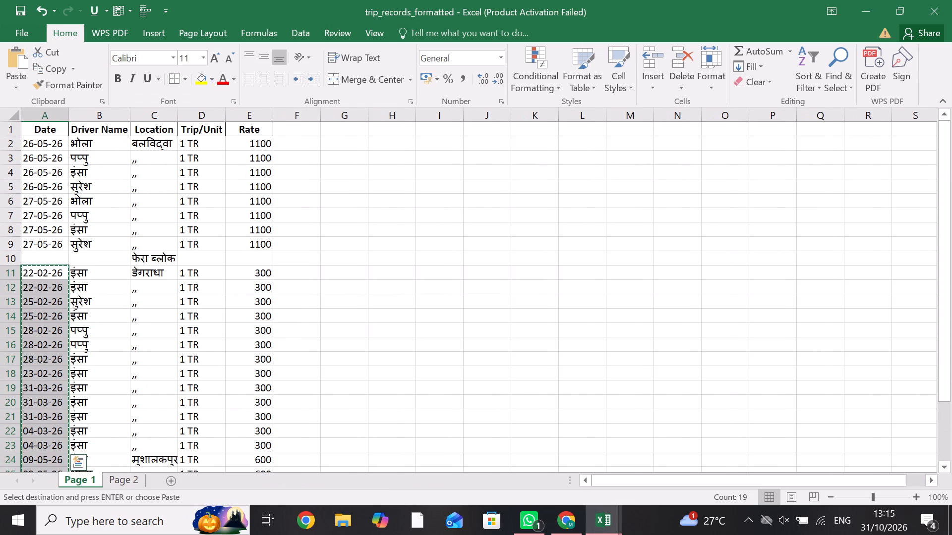
pyautogui.hotkey('alt', 'Tab')
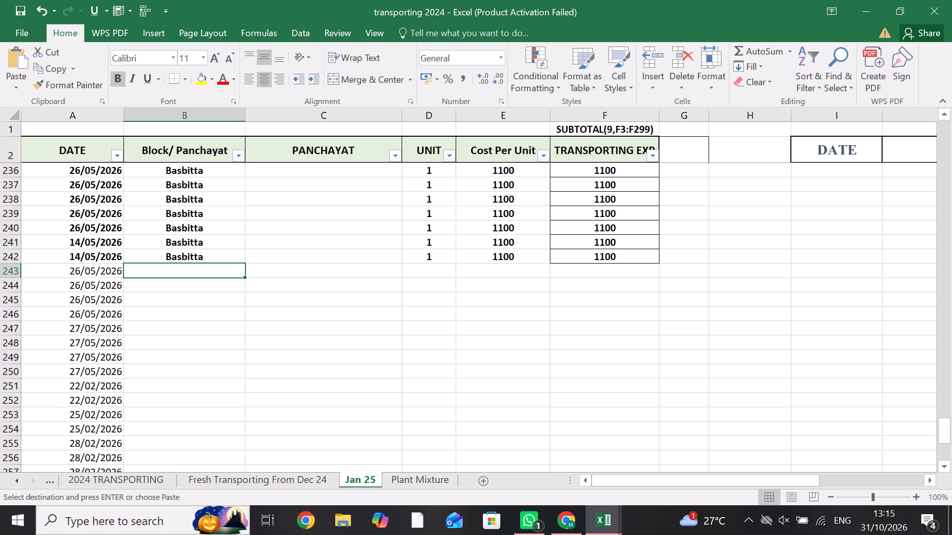
# Change the date in A243 of the Jan 25 sheet to 27/05/2026.
pyautogui.moveTo(98, 267); pyautogui.dragTo(101, 311)
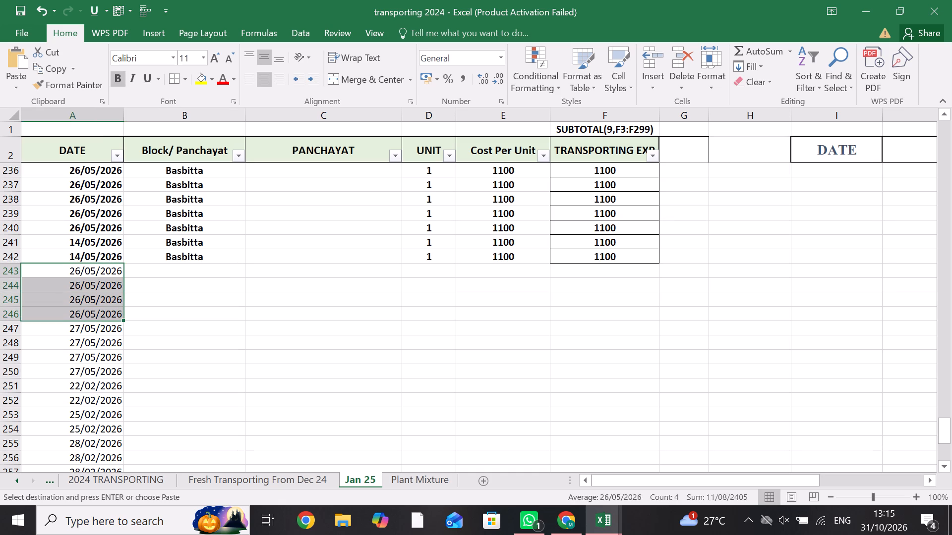
pyautogui.doubleClick(76, 272)
pyautogui.click(76, 272)
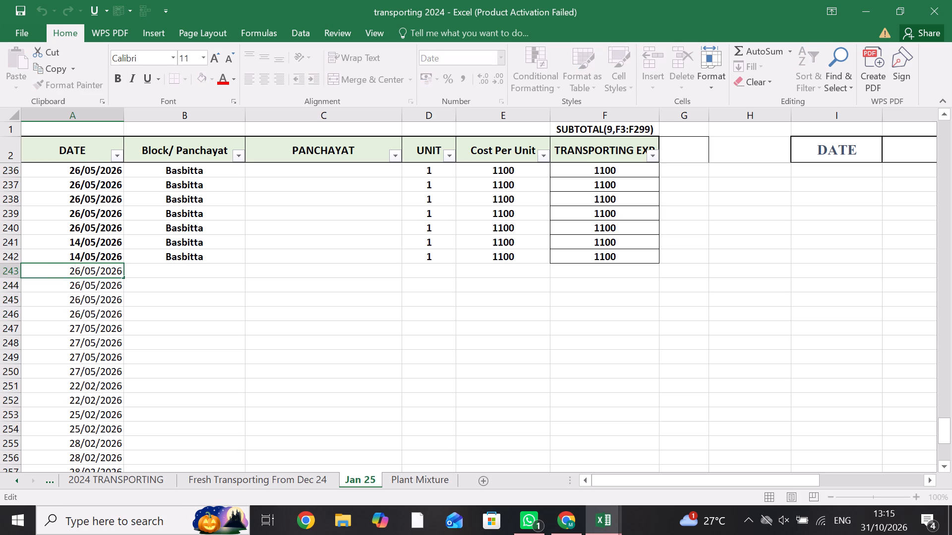
pyautogui.press('Right')
pyautogui.press('BackSpace')
pyautogui.press('7')
pyautogui.press('Return')
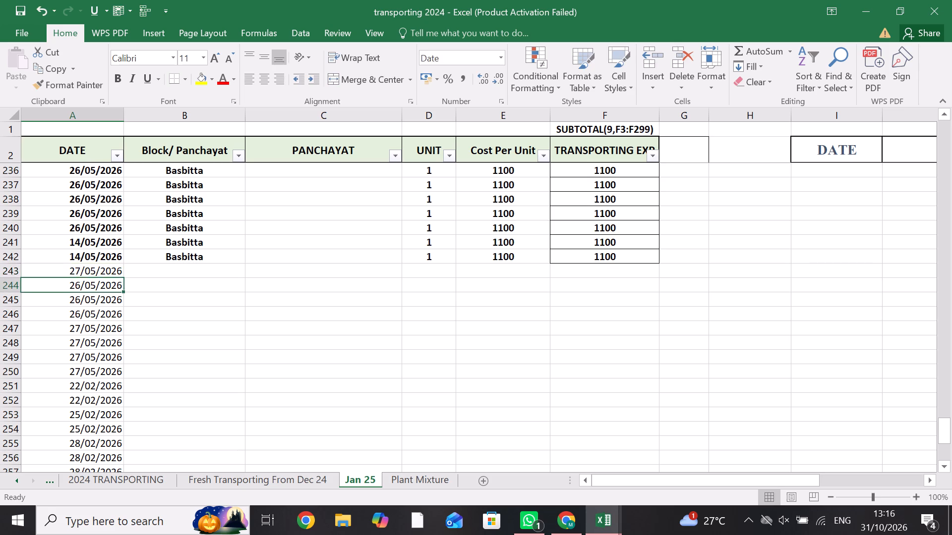
# Fill the date in A243 down through A250.
pyautogui.press('Up')
pyautogui.hotkey('shift', 'Down')
pyautogui.hotkey('shift', 'Down')
pyautogui.hotkey('shift', 'Down')
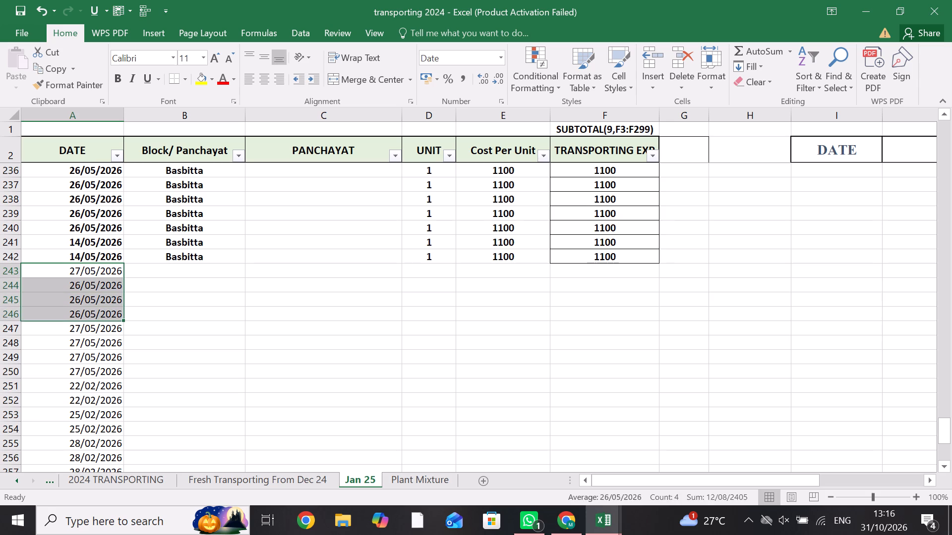
pyautogui.hotkey('shift', 'Down')
pyautogui.hotkey('shift', 'Down')
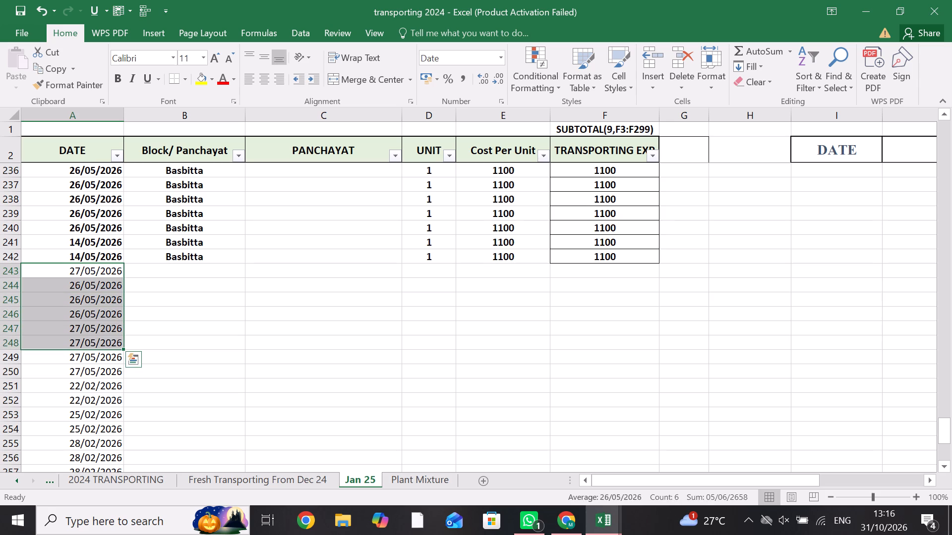
pyautogui.hotkey('shift', 'Down')
pyautogui.hotkey('shift', 'Down')
pyautogui.hotkey('ctrl', 'd')
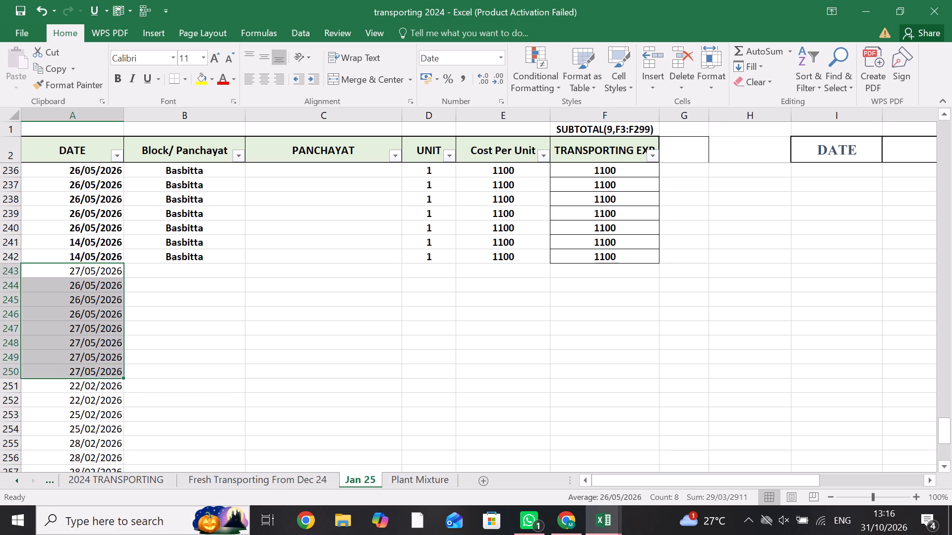
# Change the date in A258 to 02/03/2026.
pyautogui.press('Down')
pyautogui.press('Down')
pyautogui.press('Down')
pyautogui.press('Down')
pyautogui.press('Down')
pyautogui.press('Down')
pyautogui.press('Down')
pyautogui.press('Down')
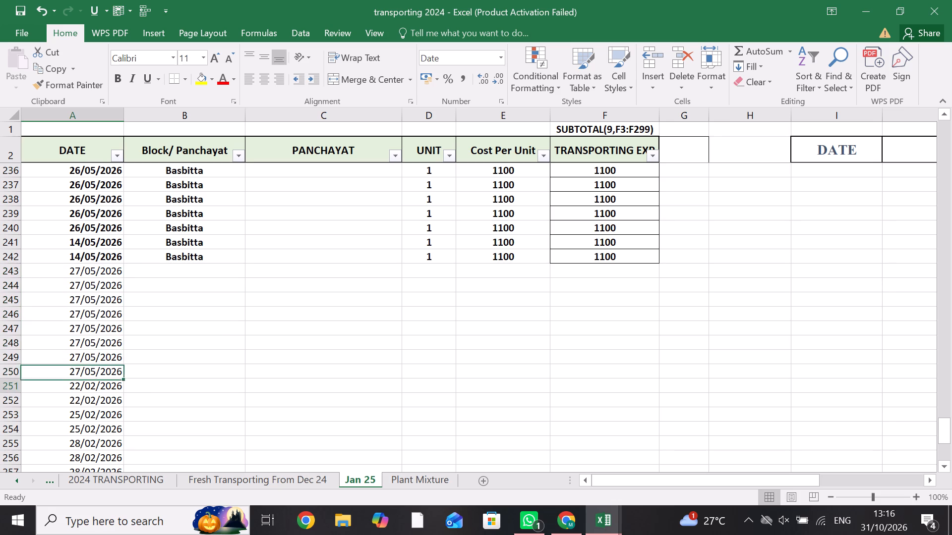
pyautogui.press('Down')
pyautogui.press('Down')
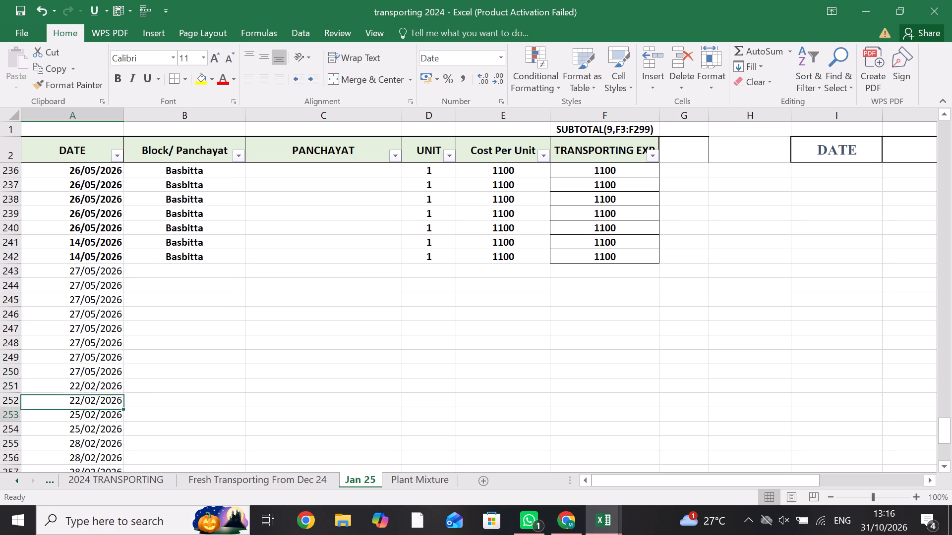
pyautogui.press('Down')
pyautogui.press('Down')
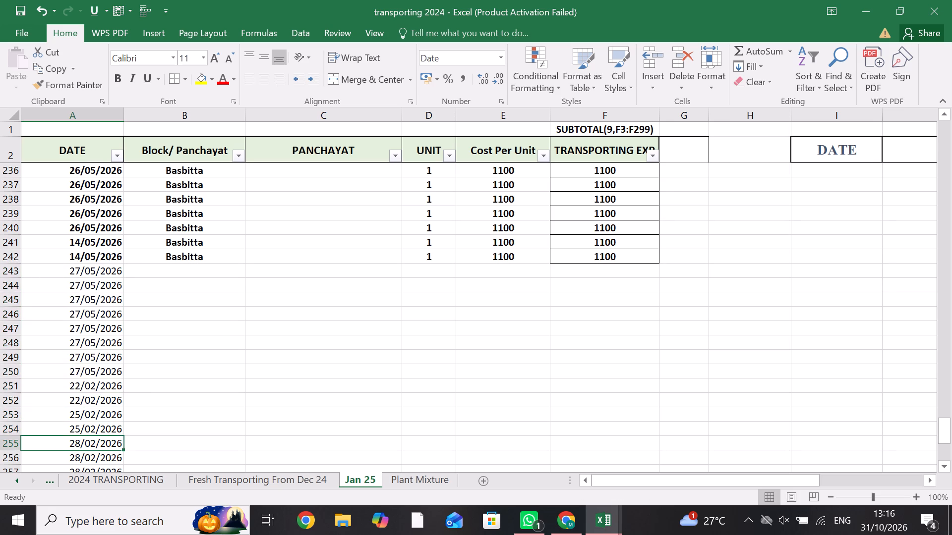
pyautogui.press('Down')
pyautogui.press('Down')
pyautogui.press('Down')
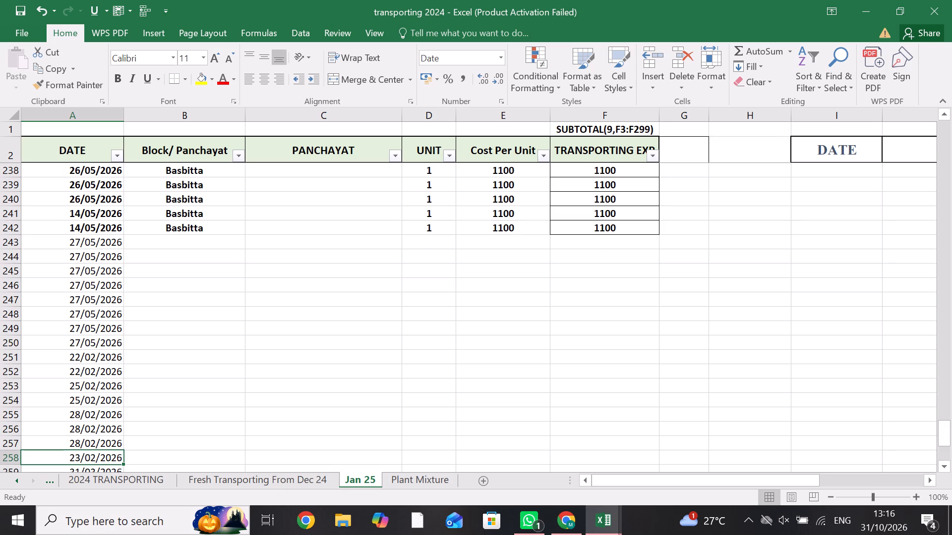
pyautogui.doubleClick(83, 457)
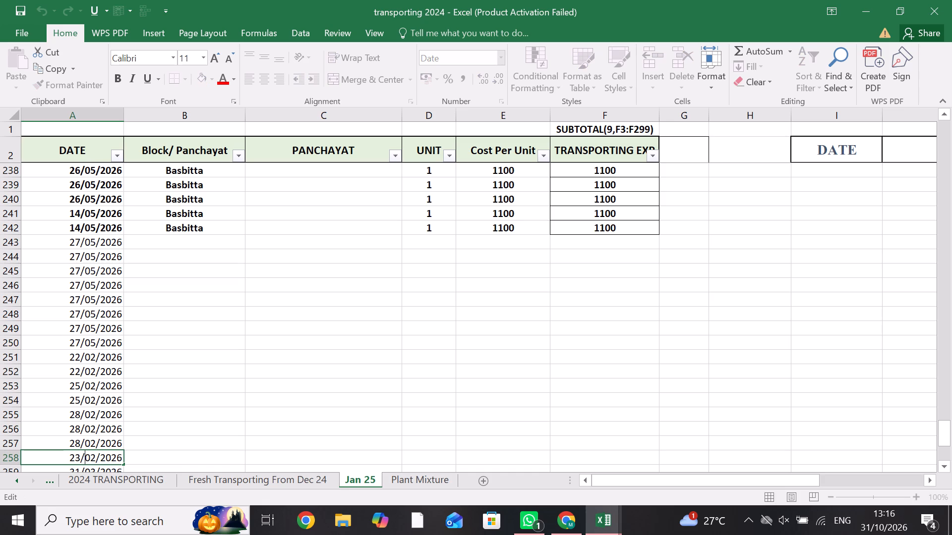
pyautogui.press('Right')
pyautogui.press('BackSpace')
pyautogui.press('BackSpace')
pyautogui.press('BackSpace')
pyautogui.press('/')
pyautogui.press('Right')
pyautogui.press('BackSpace')
pyautogui.press('3')
pyautogui.press('Return')
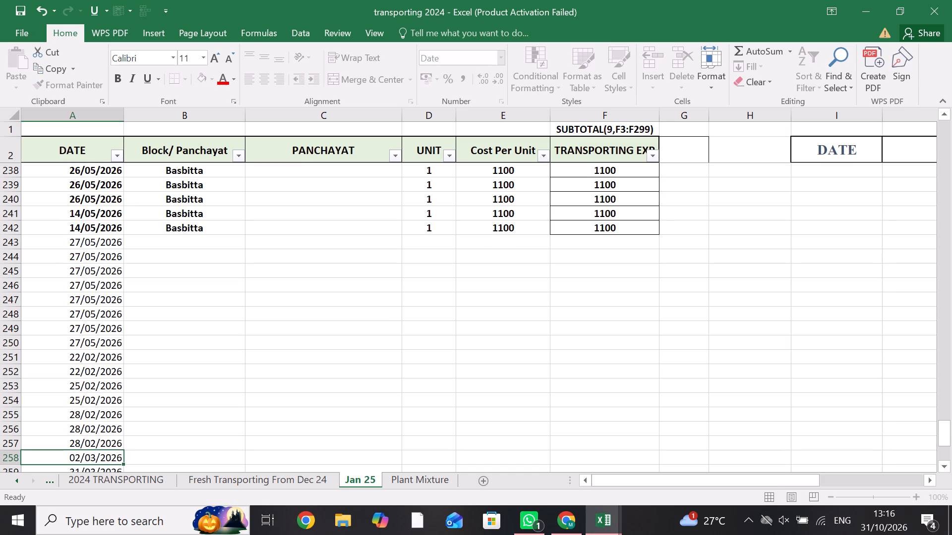
# Change the date in A259 to 03/03/2026 and fill it down through A261.
pyautogui.doubleClick(76, 461)
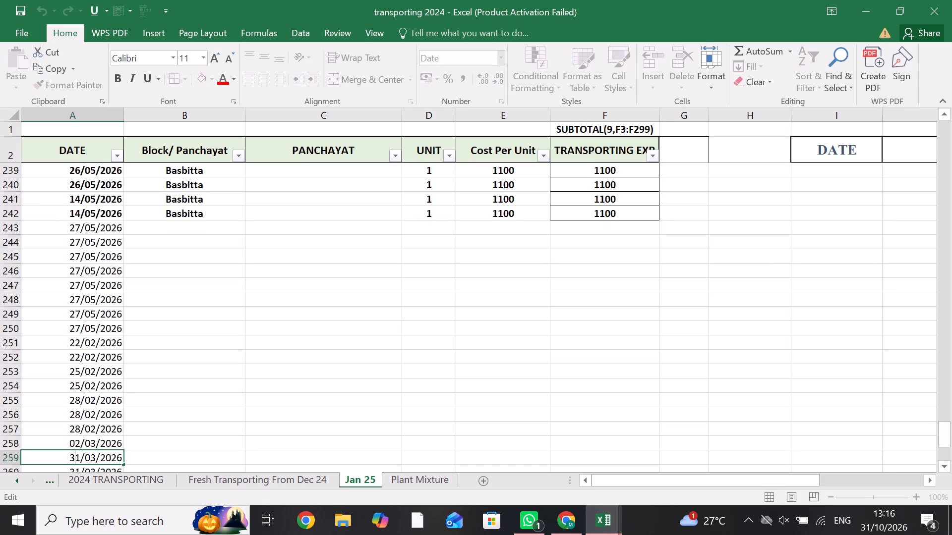
pyautogui.click(81, 458)
pyautogui.press('BackSpace')
pyautogui.press('Return')
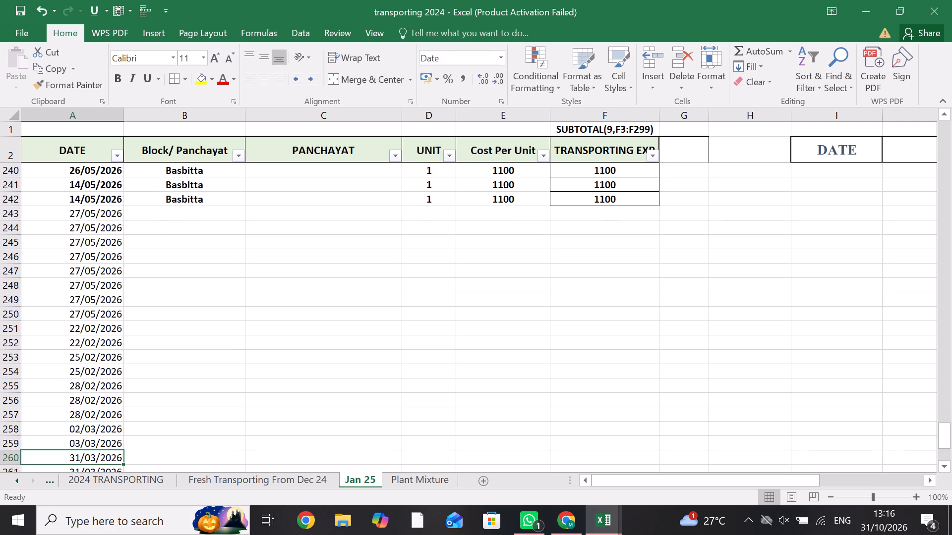
pyautogui.scroll(-1, 163, 367)
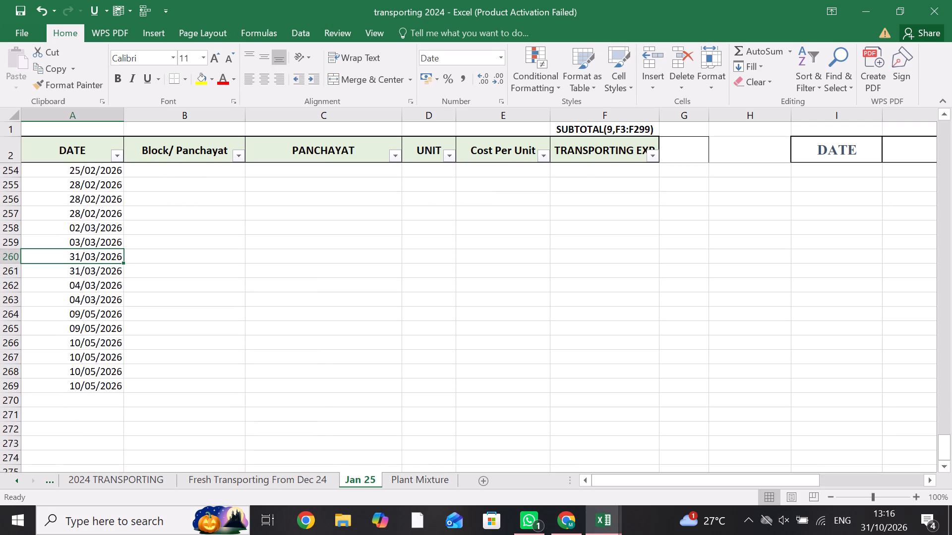
pyautogui.moveTo(77, 247); pyautogui.dragTo(76, 271)
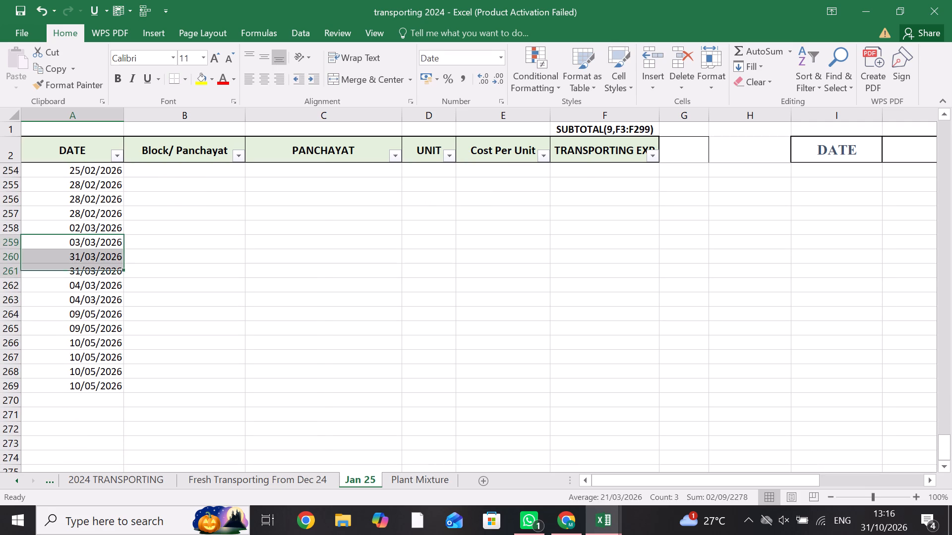
pyautogui.moveTo(76, 271); pyautogui.dragTo(76, 273)
pyautogui.hotkey('ctrl', 'd')
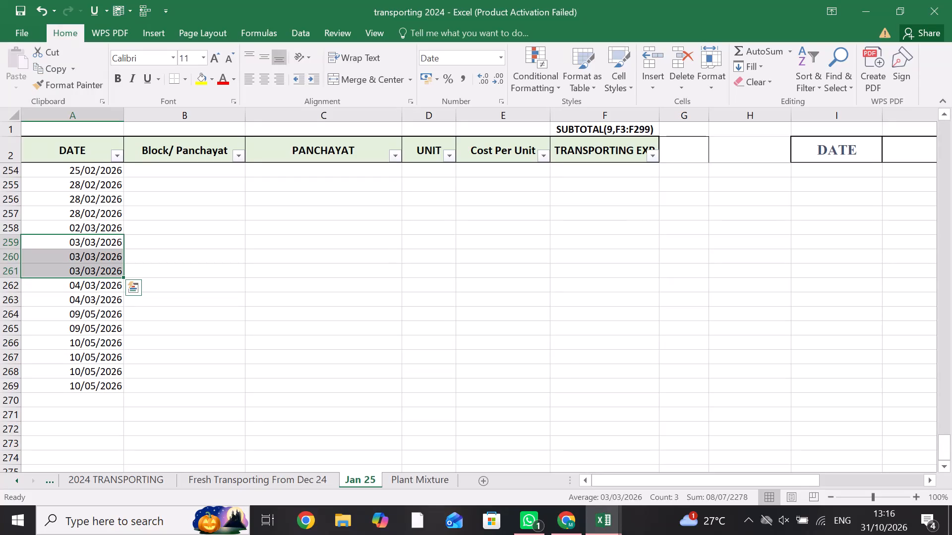
# Change the date in A262 to 06/03/2026 and fill it down into A263.
pyautogui.doubleClick(83, 281)
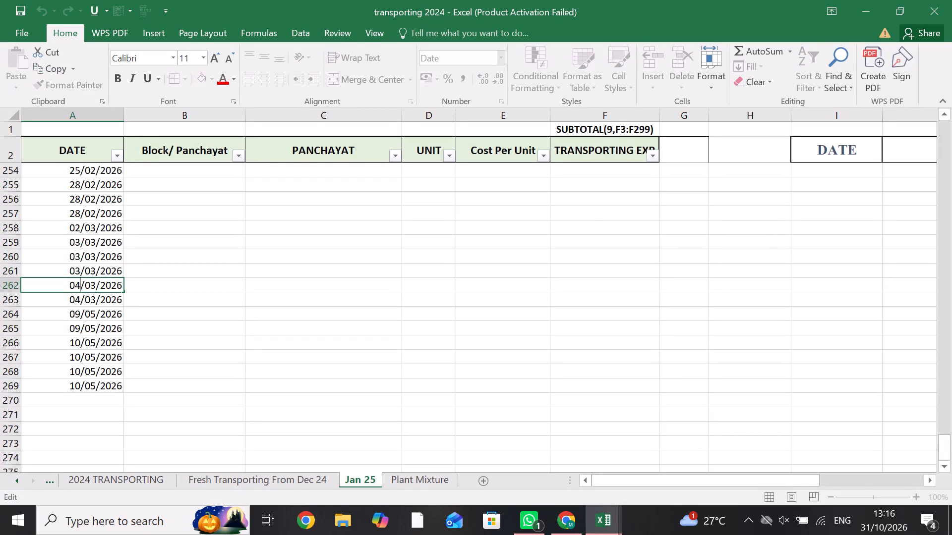
pyautogui.press('BackSpace')
pyautogui.press('6')
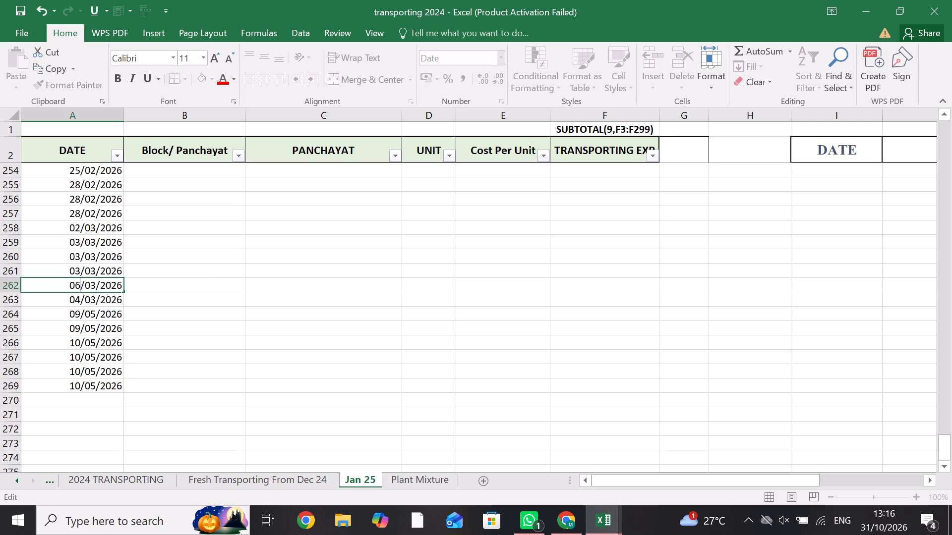
pyautogui.press('Return')
pyautogui.moveTo(86, 287); pyautogui.dragTo(86, 301)
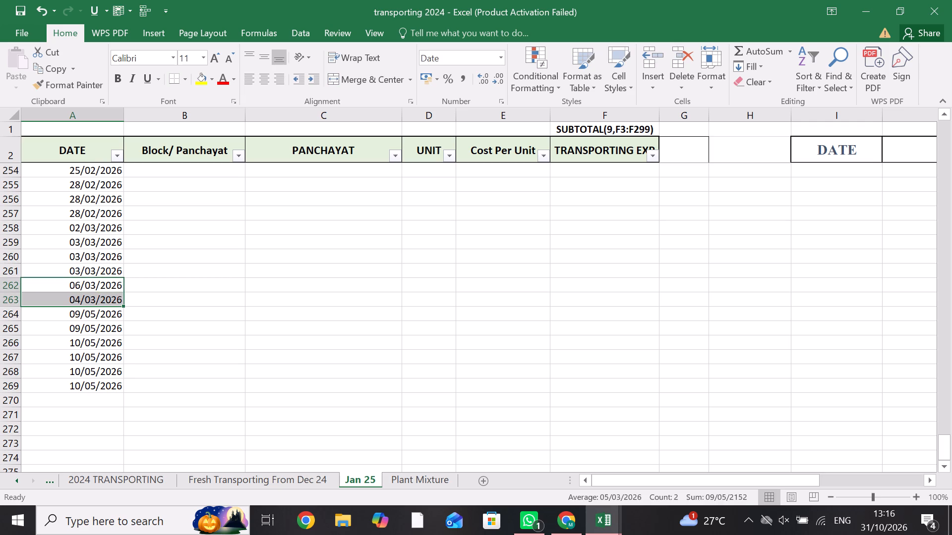
pyautogui.hotkey('ctrl', 'd')
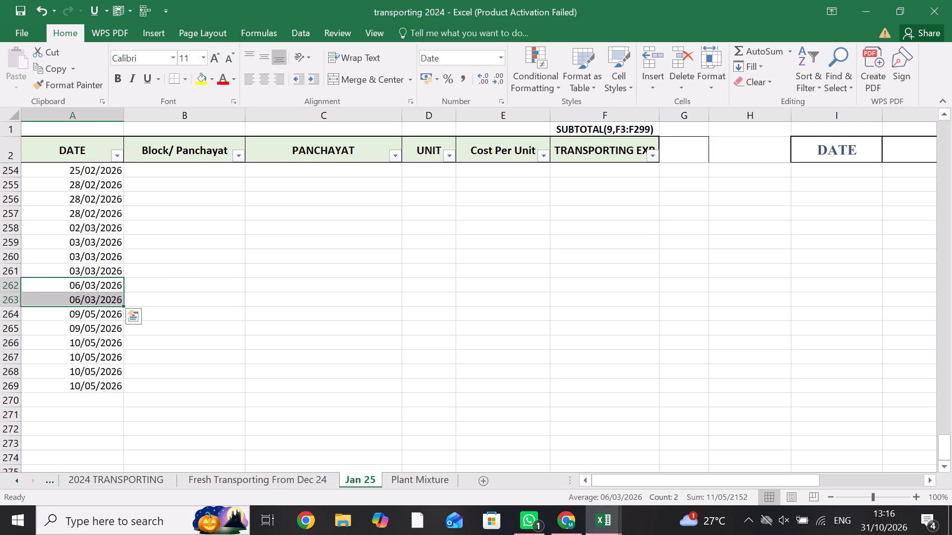
# Copy the rates in E2:E9 of trip_records_formatted's Page 1 into the Jan 25 sheet's TRANSPORTING EXP column starting at F243.
pyautogui.click(83, 333)
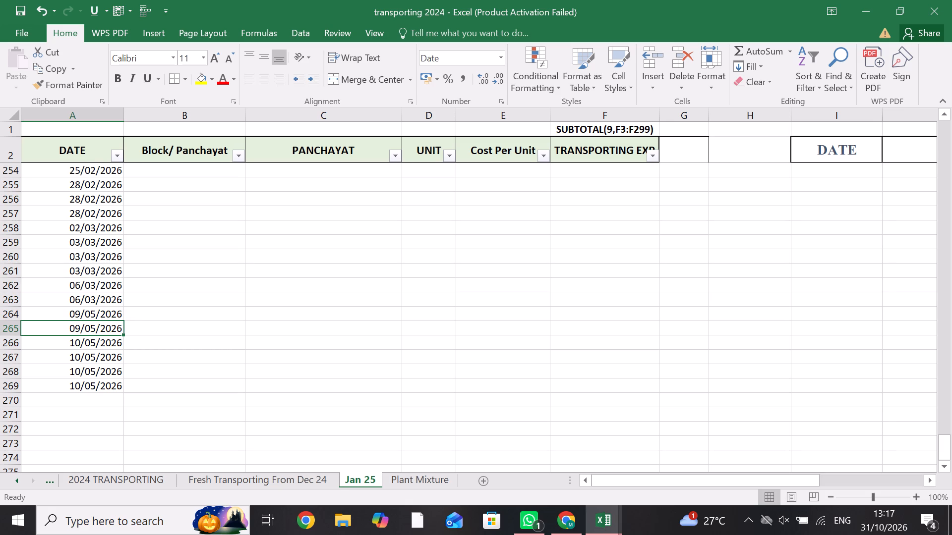
pyautogui.scroll(4, 510, 316)
pyautogui.scroll(-2, 484, 303)
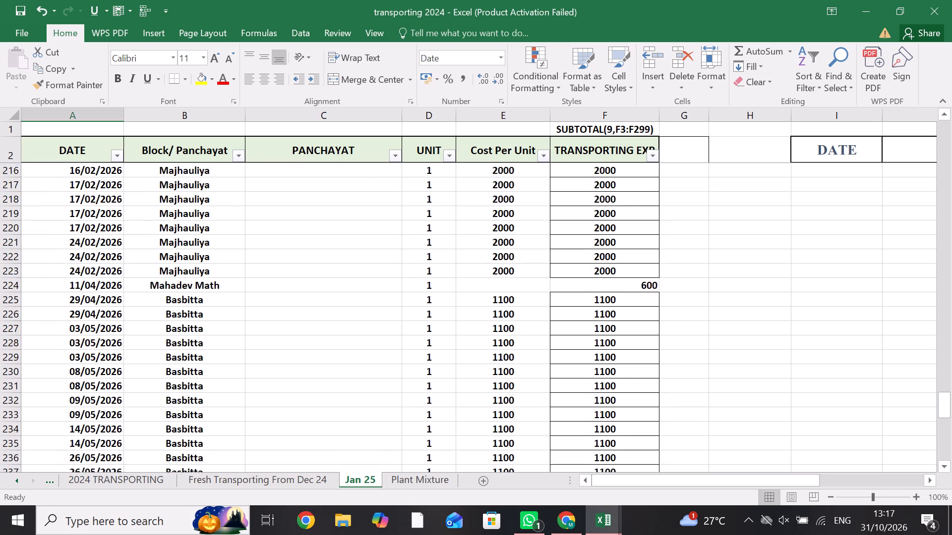
pyautogui.hotkey('alt', 'Tab')
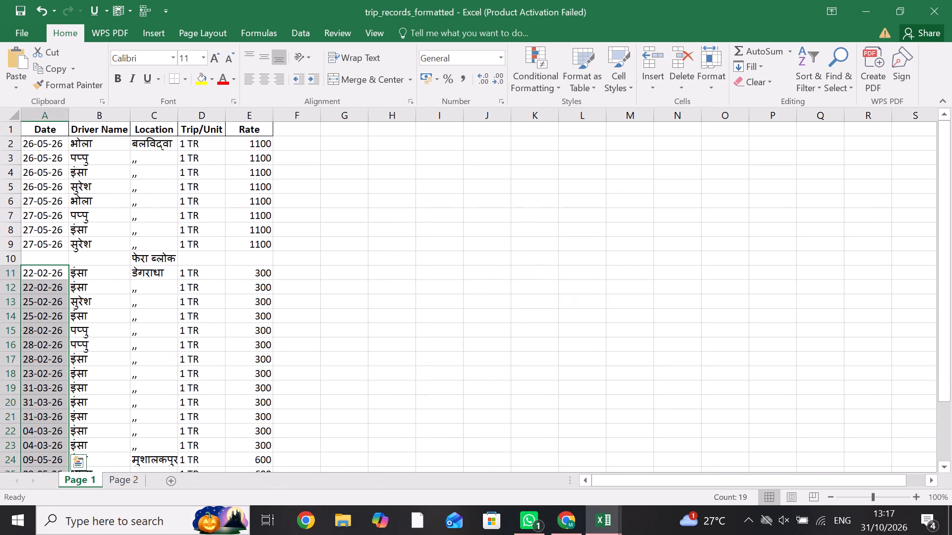
pyautogui.scroll(2, 201, 284)
pyautogui.moveTo(251, 139); pyautogui.dragTo(252, 146)
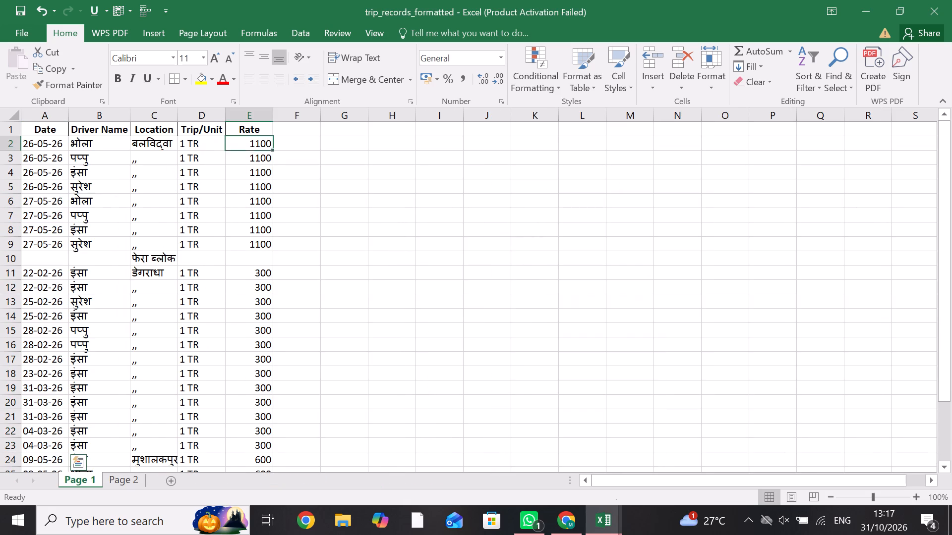
pyautogui.moveTo(252, 146); pyautogui.dragTo(270, 241)
pyautogui.hotkey('ctrl', 'c')
pyautogui.hotkey('alt', 'Tab')
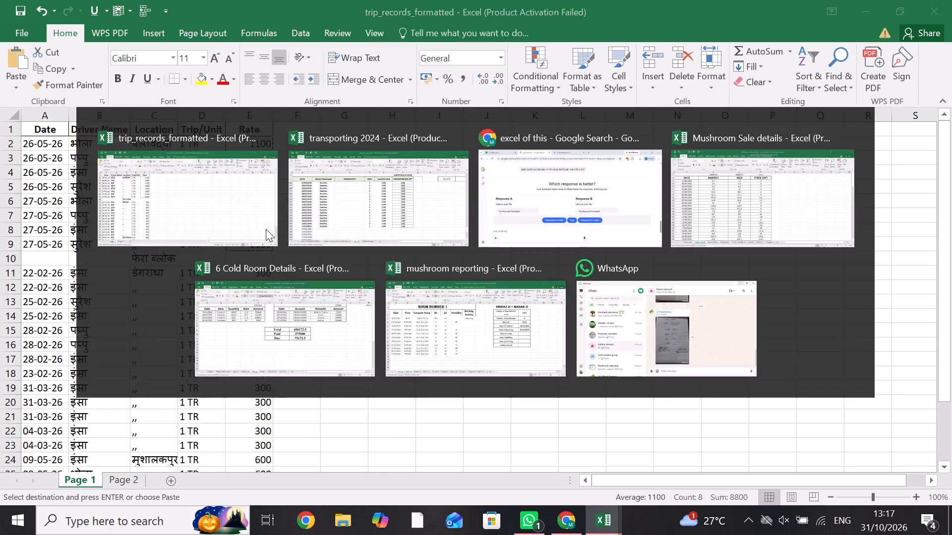
pyautogui.click(564, 417)
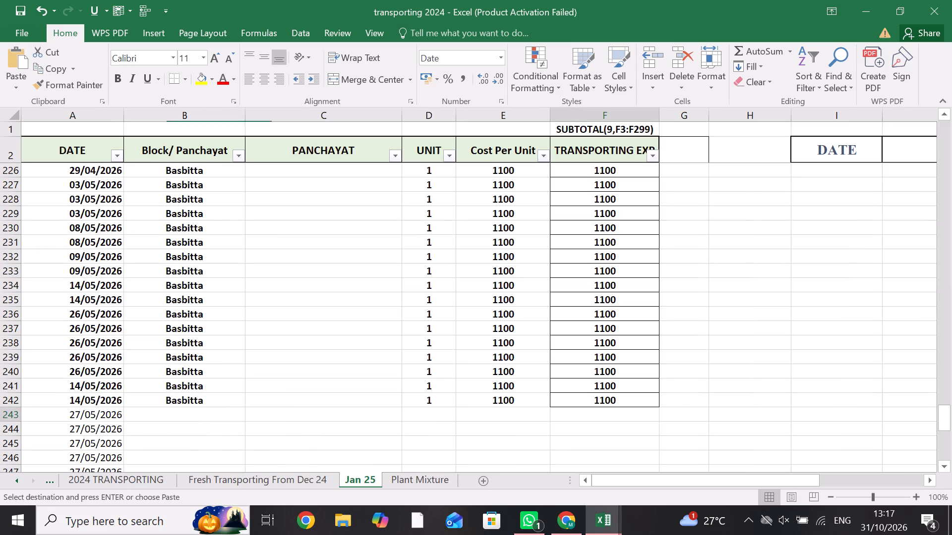
pyautogui.hotkey('ctrl', 'v')
# Copy the rates in E11:E29 of trip_records_formatted's Page 1 into the Jan 25 sheet's TRANSPORTING EXP column starting at F251.
pyautogui.hotkey('alt', 'Tab')
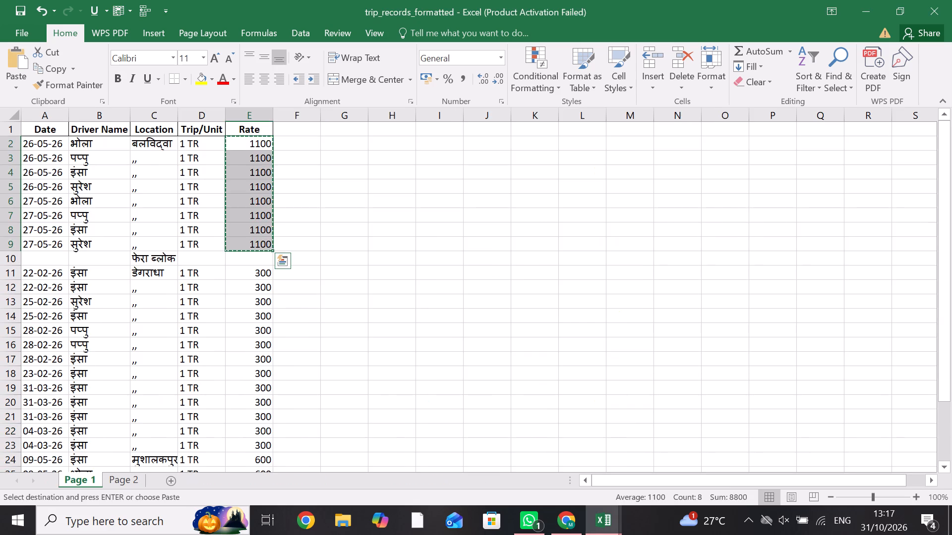
pyautogui.moveTo(256, 276); pyautogui.dragTo(271, 492)
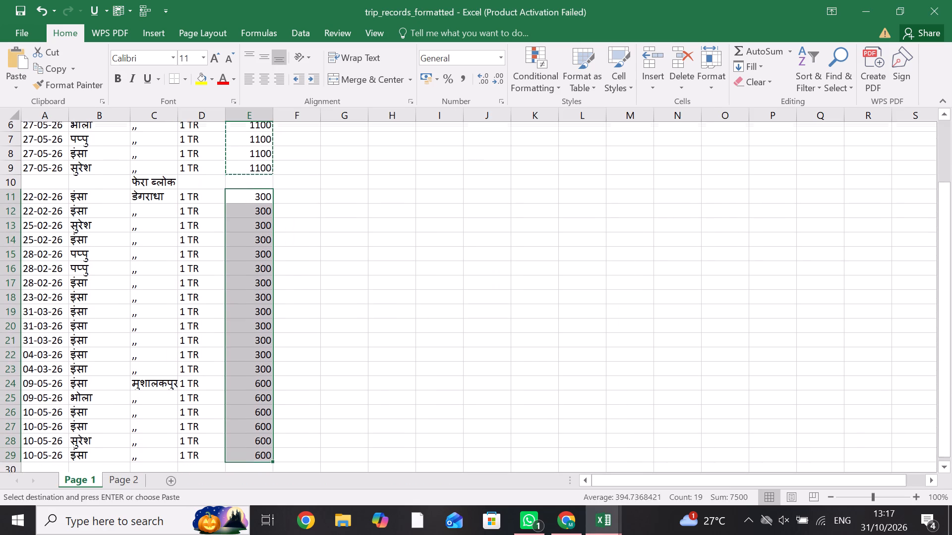
pyautogui.moveTo(271, 492); pyautogui.dragTo(249, 303)
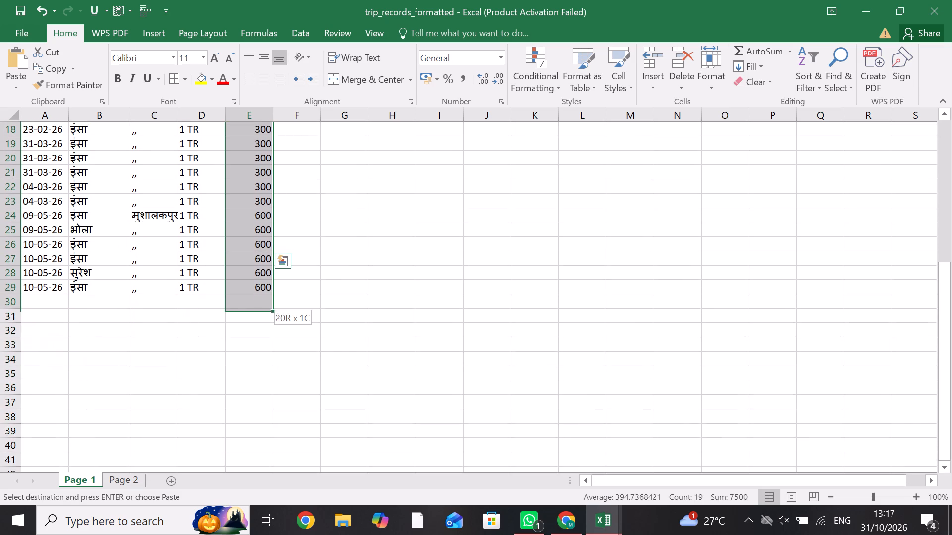
pyautogui.moveTo(249, 303); pyautogui.dragTo(251, 294)
pyautogui.hotkey('ctrl', 'c')
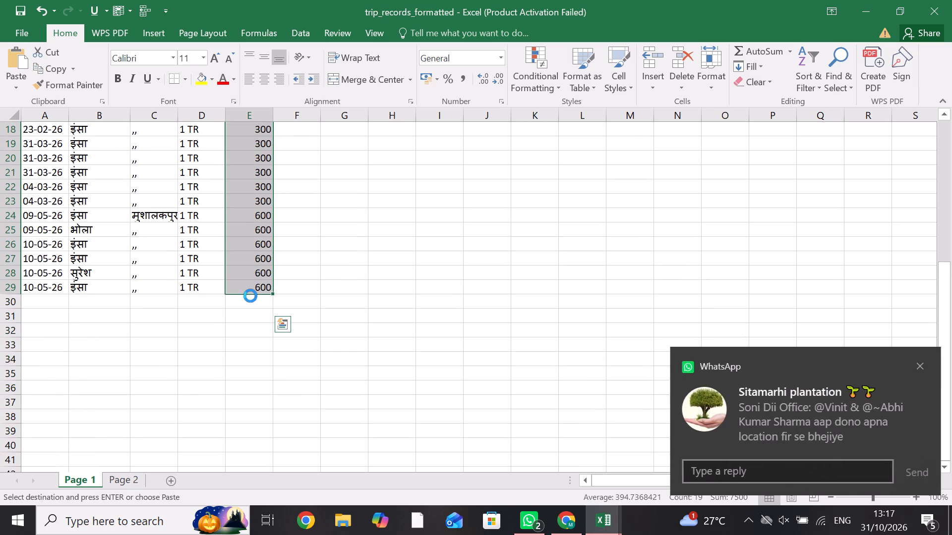
pyautogui.hotkey('alt', 'Tab')
pyautogui.scroll(-1, 585, 462)
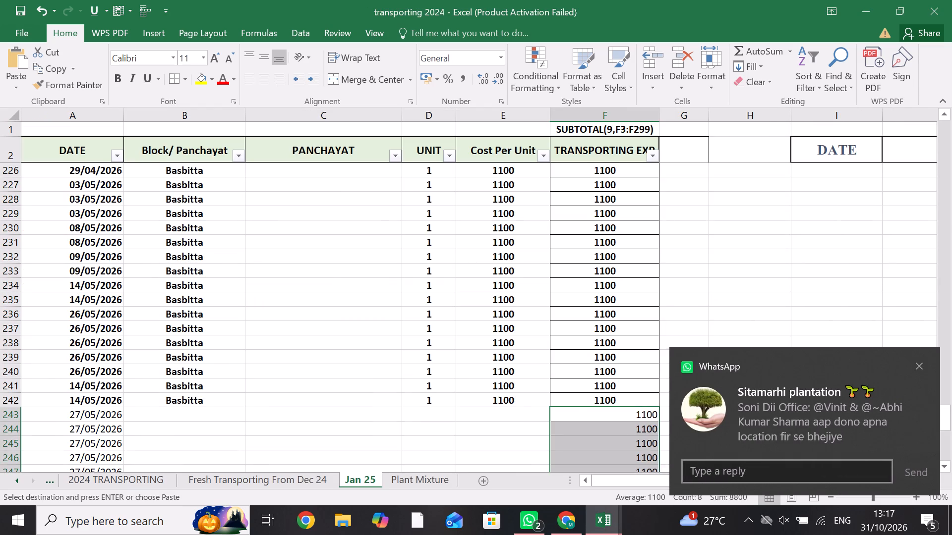
pyautogui.scroll(-1, 580, 455)
pyautogui.scroll(1, 570, 303)
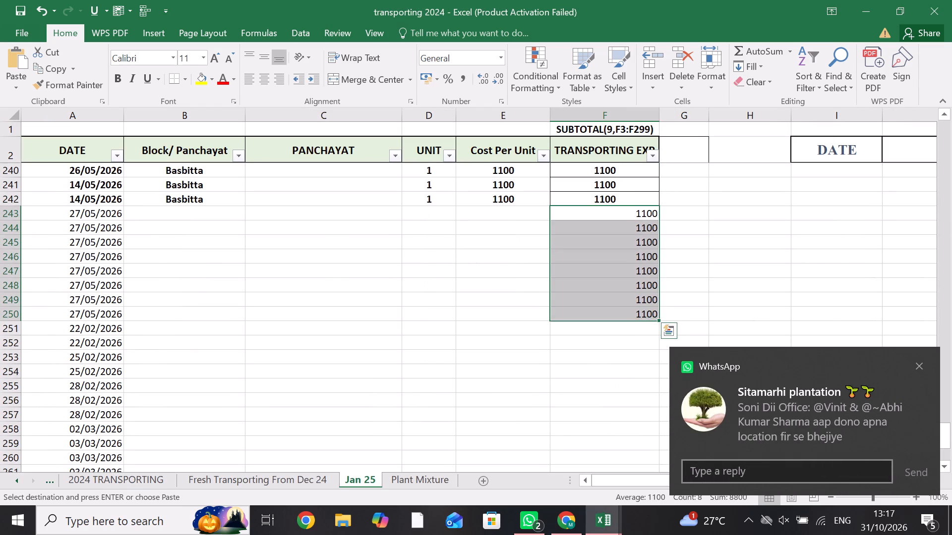
pyautogui.click(585, 325)
pyautogui.hotkey('ctrl', 'v')
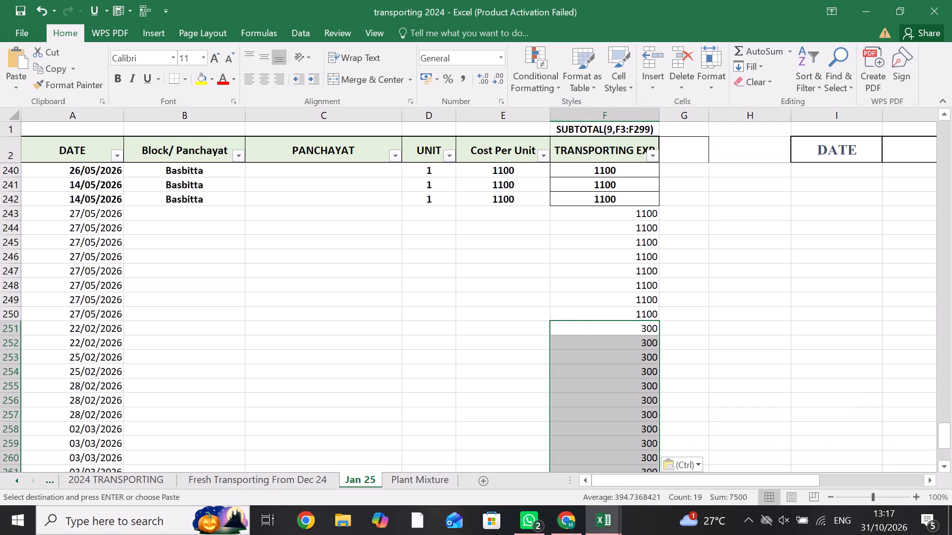
# Turn the SUBTOTAL text in F1 into a live formula with a leading equals sign and extend the end of its range.
pyautogui.doubleClick(559, 129)
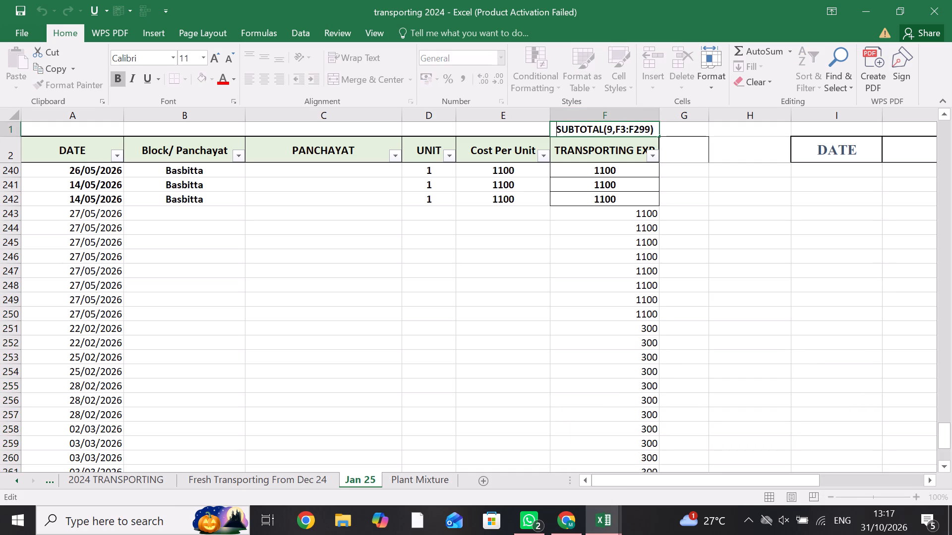
pyautogui.press('=')
pyautogui.click(644, 128)
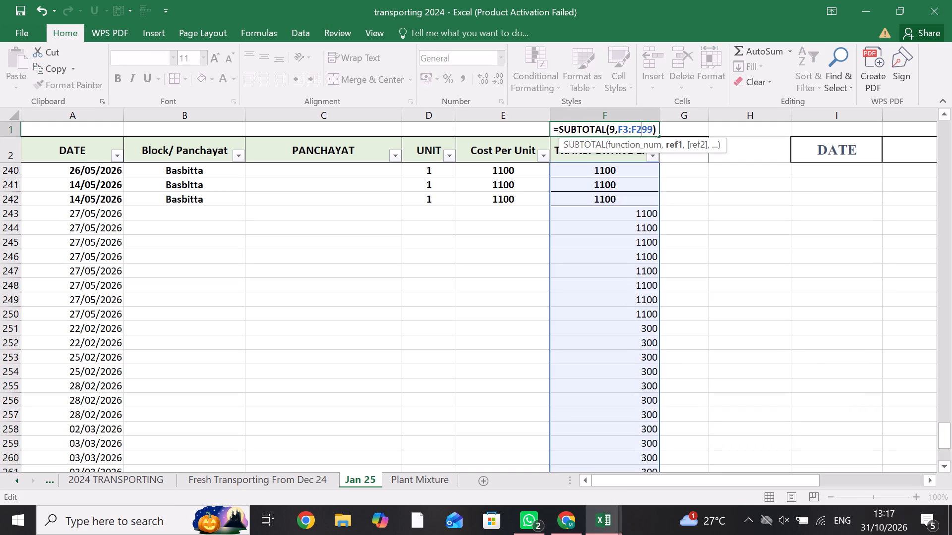
pyautogui.click(648, 129)
pyautogui.press('0')
pyautogui.press('Return')
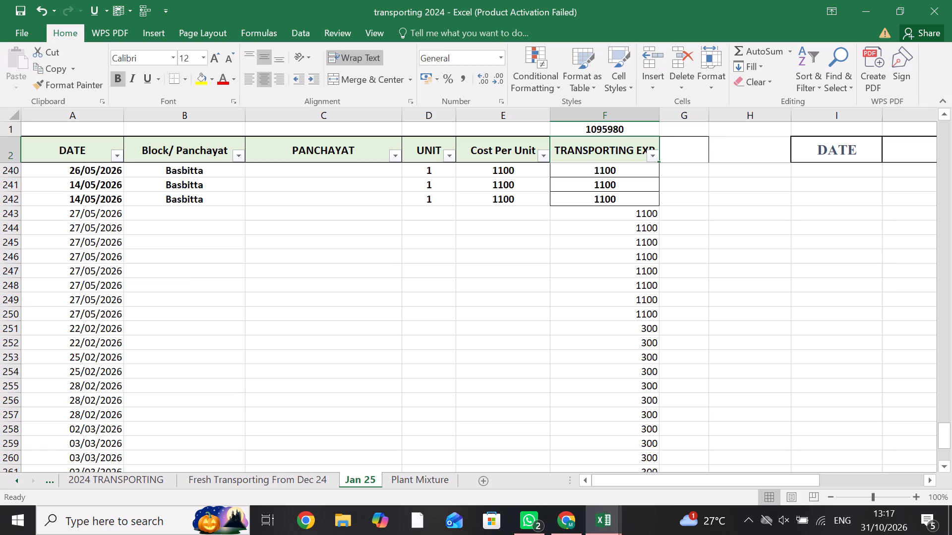
# Enter Basbitta as the Block/ Panchayat in B243.
pyautogui.scroll(-2, 461, 238)
pyautogui.scroll(1, 451, 239)
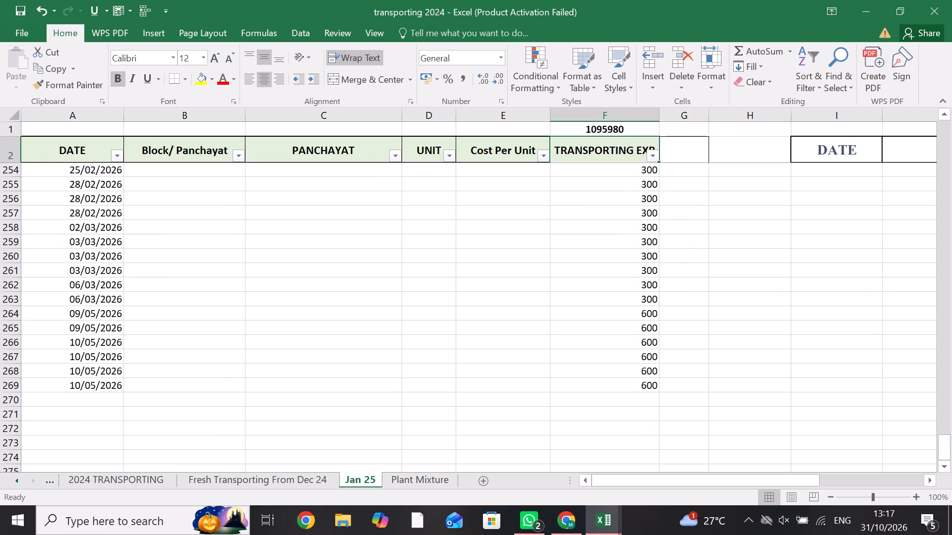
pyautogui.scroll(1, 205, 195)
pyautogui.click(185, 216)
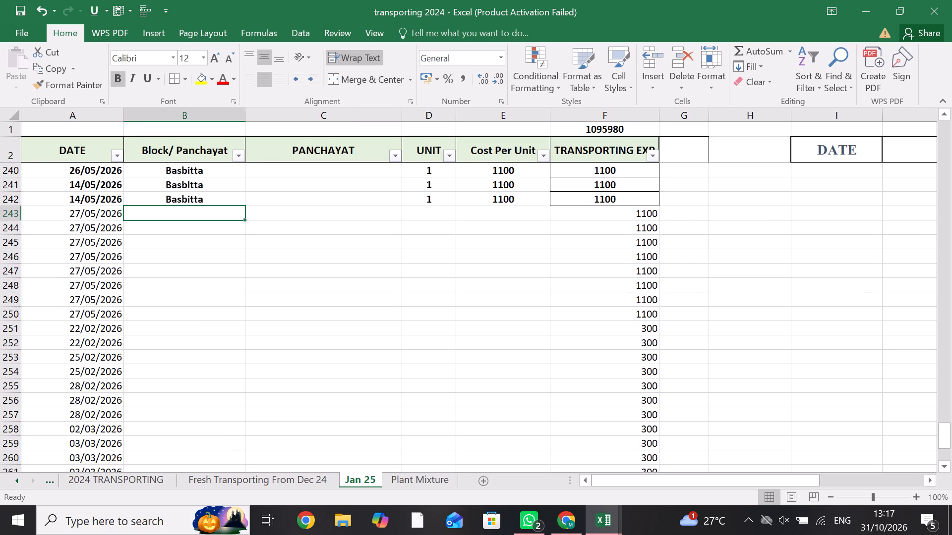
pyautogui.hotkey('shift', 'b')
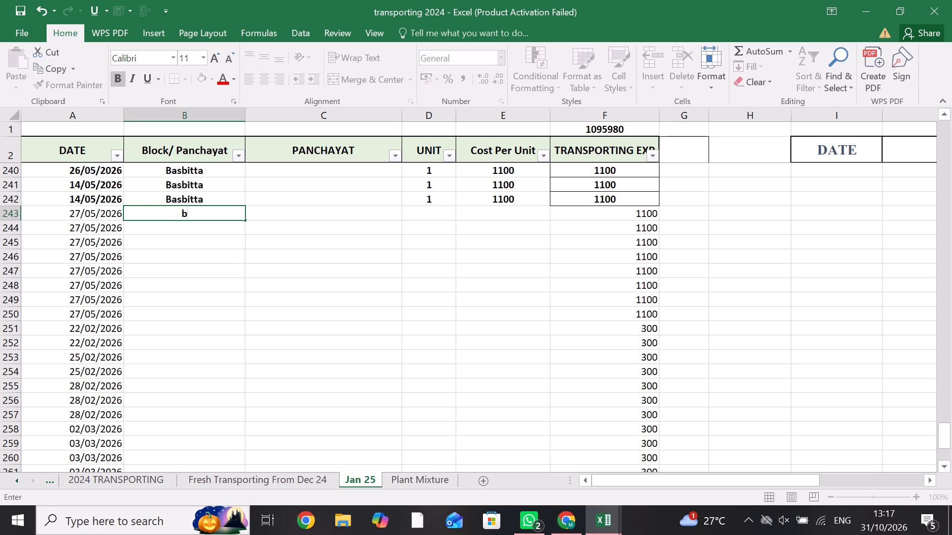
pyautogui.press('BackSpace')
pyautogui.press('b')
pyautogui.press('s')
pyautogui.press('Down')
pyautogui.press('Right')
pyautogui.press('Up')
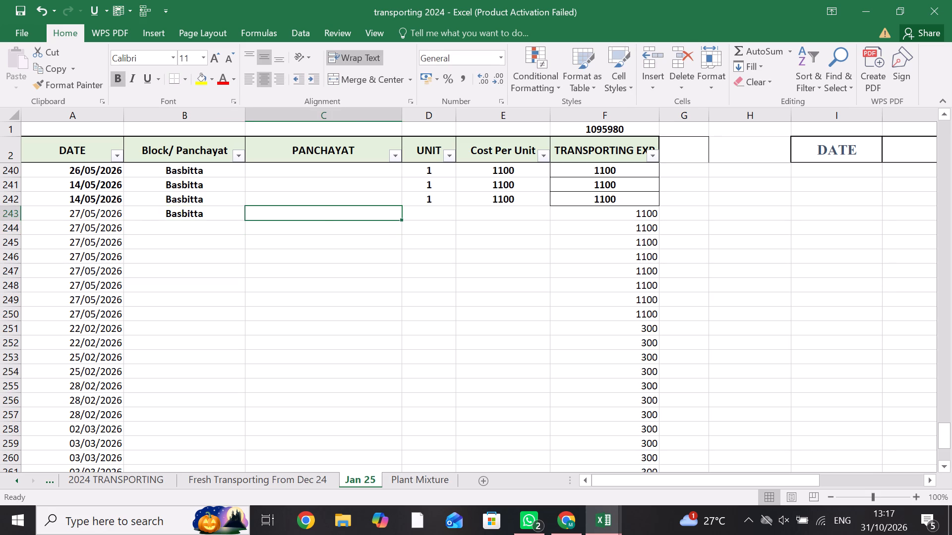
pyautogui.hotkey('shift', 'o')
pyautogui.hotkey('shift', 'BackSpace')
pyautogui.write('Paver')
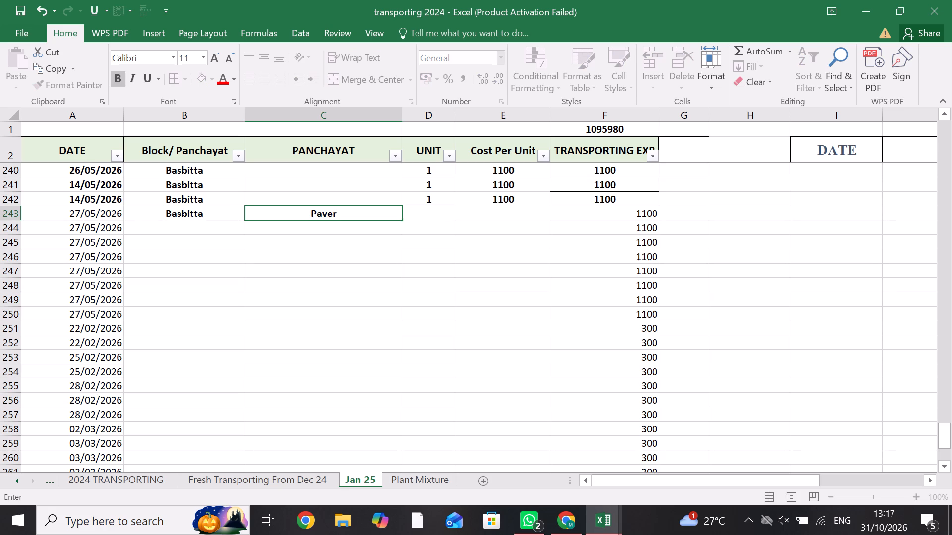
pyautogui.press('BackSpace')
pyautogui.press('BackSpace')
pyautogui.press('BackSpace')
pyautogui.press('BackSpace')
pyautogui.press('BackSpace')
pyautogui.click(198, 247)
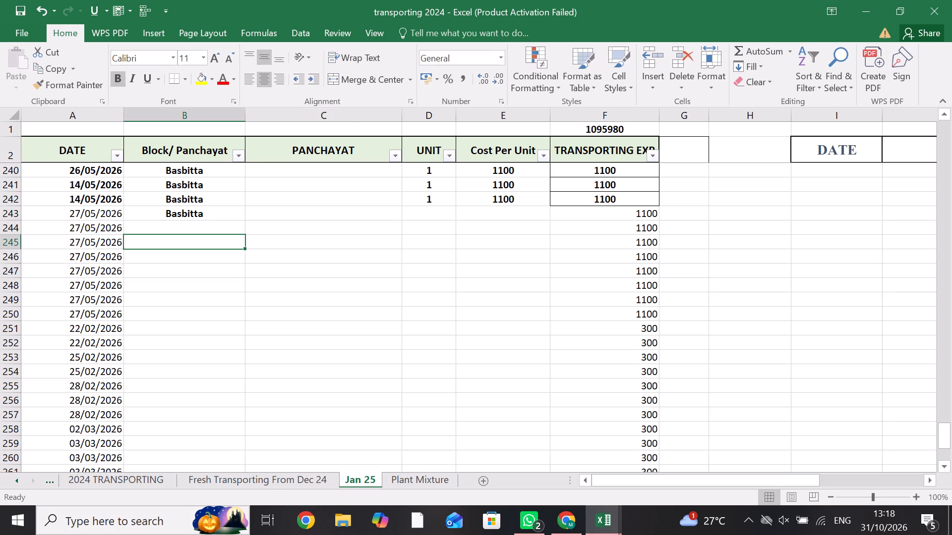
# Fill Basbitta down from B243 through B250.
pyautogui.moveTo(176, 213); pyautogui.dragTo(175, 309)
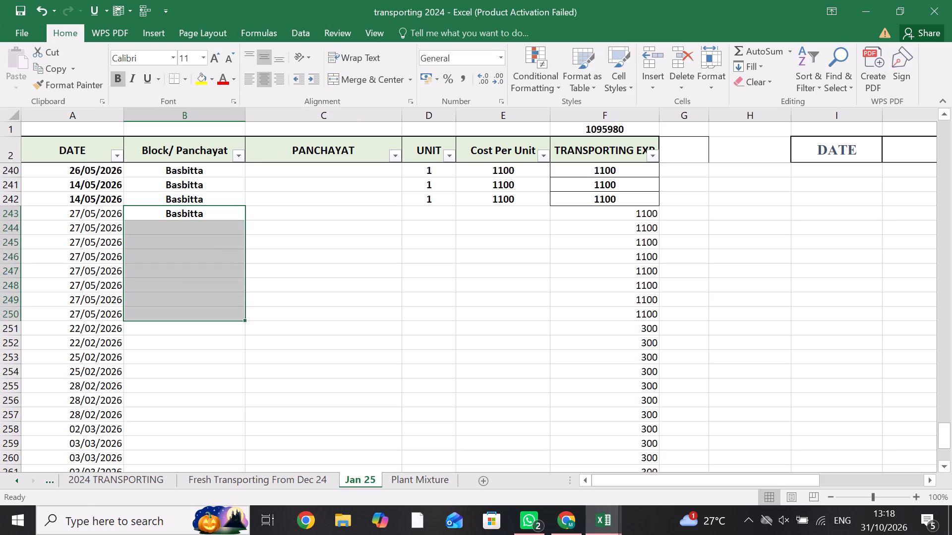
pyautogui.moveTo(175, 309); pyautogui.dragTo(175, 340)
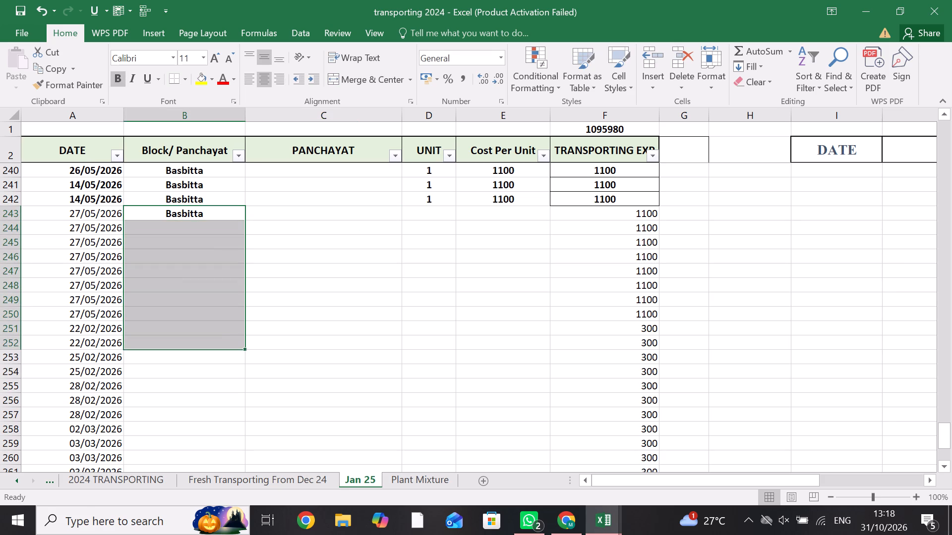
pyautogui.moveTo(175, 340); pyautogui.dragTo(175, 316)
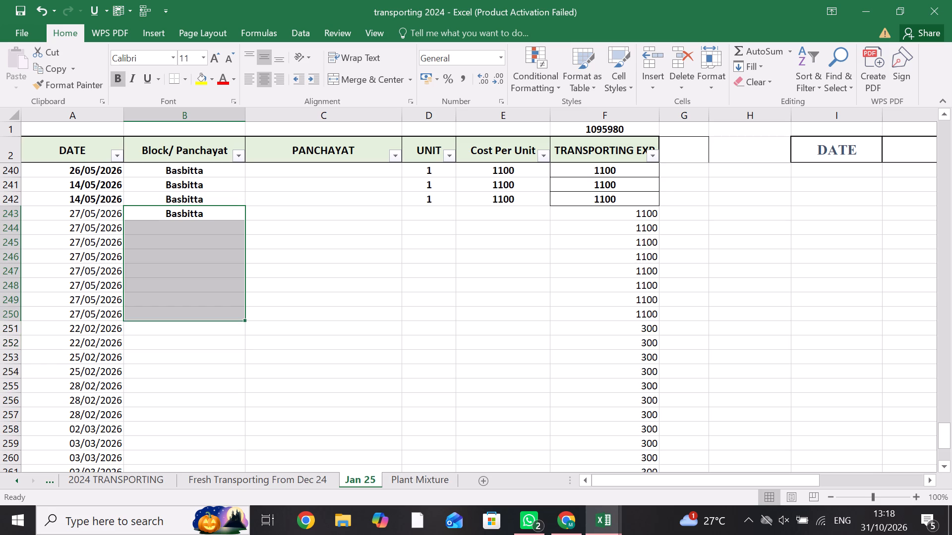
pyautogui.hotkey('ctrl', 'd')
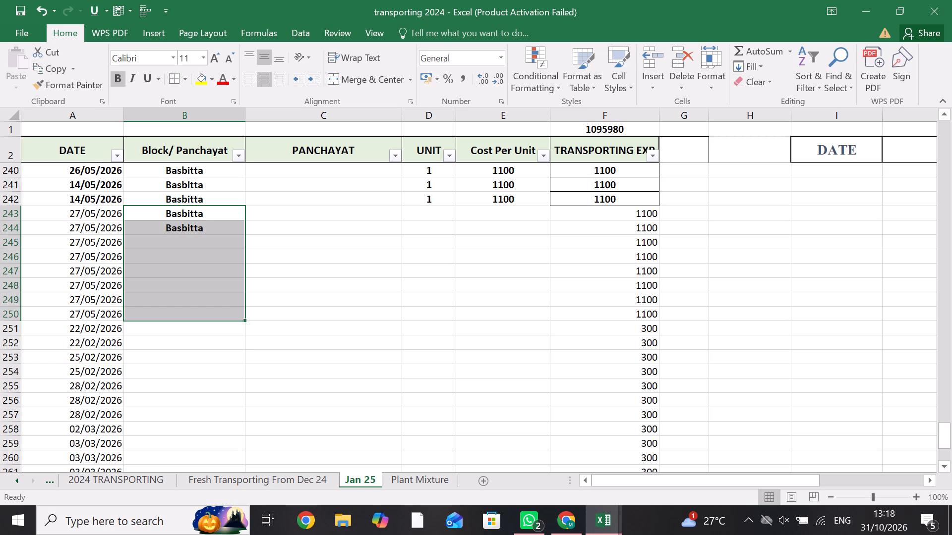
# Enter Dangraha as the Block/ Panchayat in B251.
pyautogui.click(186, 332)
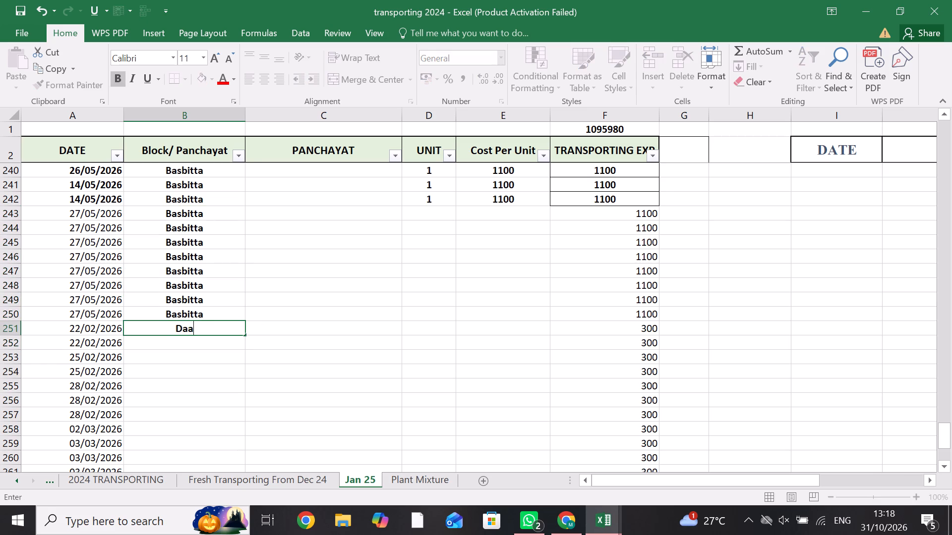
pyautogui.press('BackSpace')
pyautogui.press('BackSpace')
pyautogui.press('n')
pyautogui.click(214, 327)
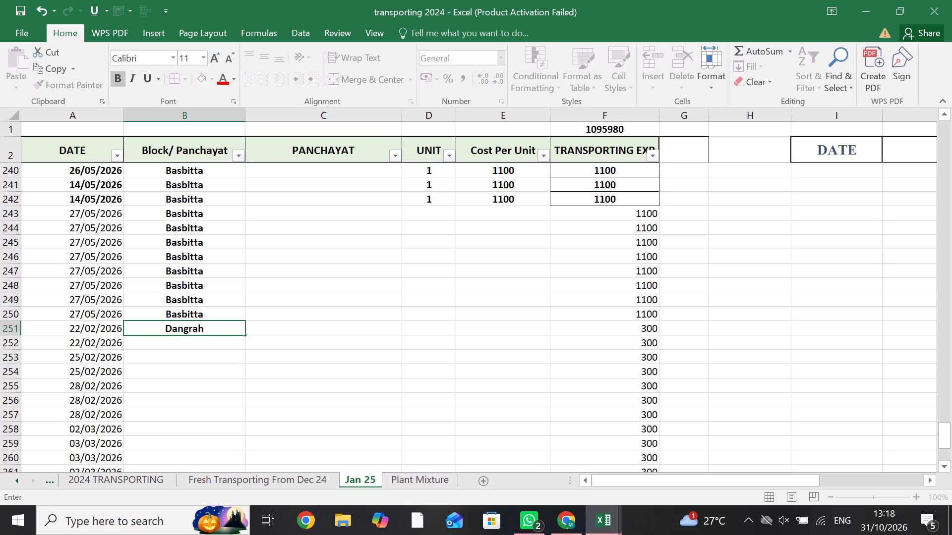
pyautogui.press('a')
pyautogui.press('Return')
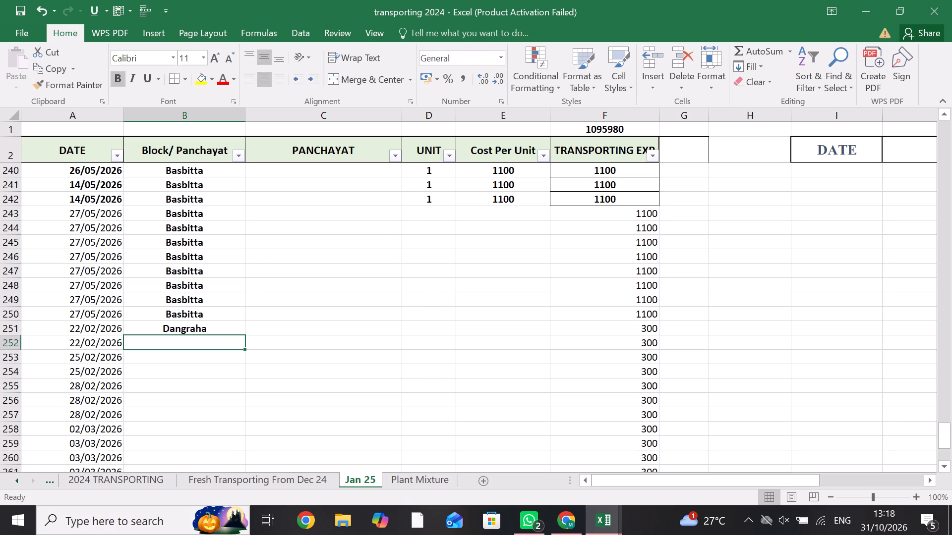
# Filter Block/ Panchayat to Dangrah and Dangraha, and correct the spelling in B38 to Dangraha.
pyautogui.click(243, 152)
pyautogui.click(299, 303)
pyautogui.scroll(-2, 303, 308)
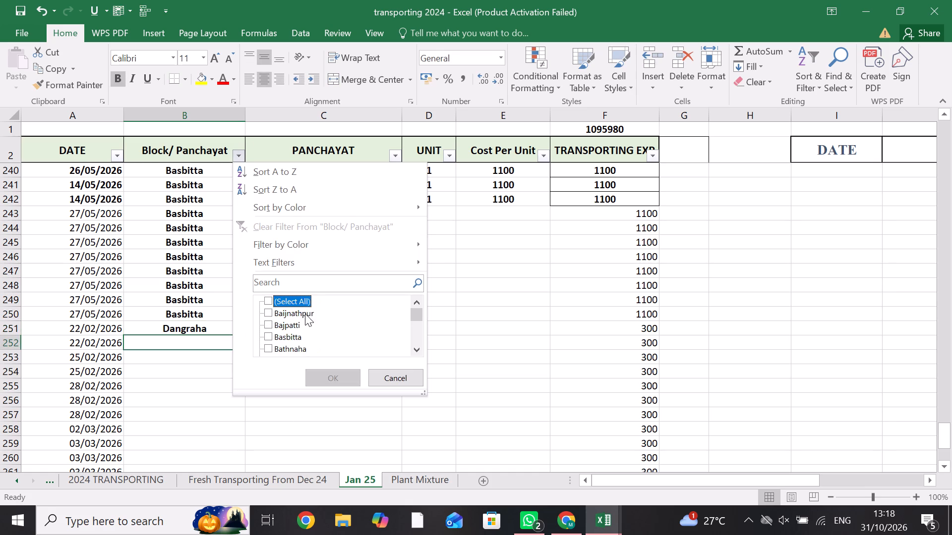
pyautogui.scroll(-2, 306, 316)
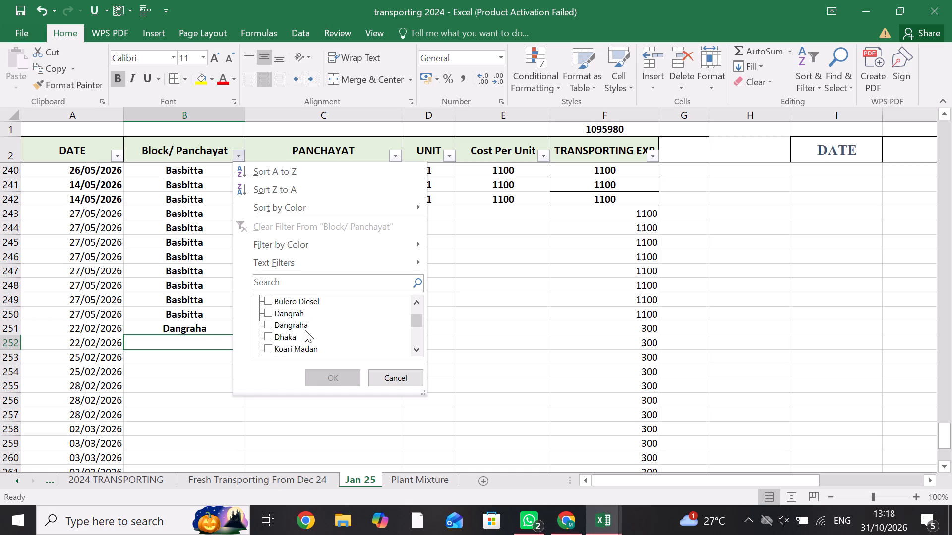
pyautogui.click(296, 316)
pyautogui.click(296, 323)
pyautogui.click(322, 378)
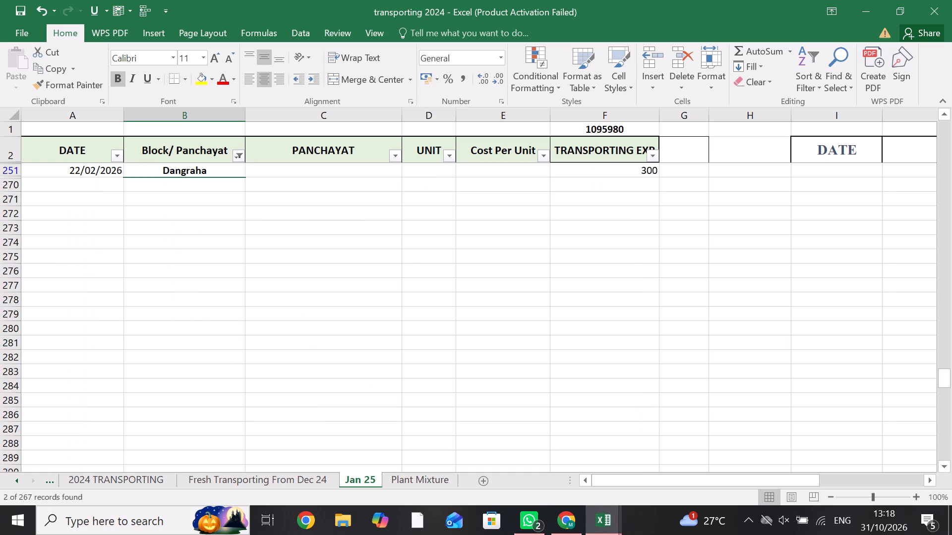
pyautogui.scroll(3, 23, 308)
pyautogui.doubleClick(202, 170)
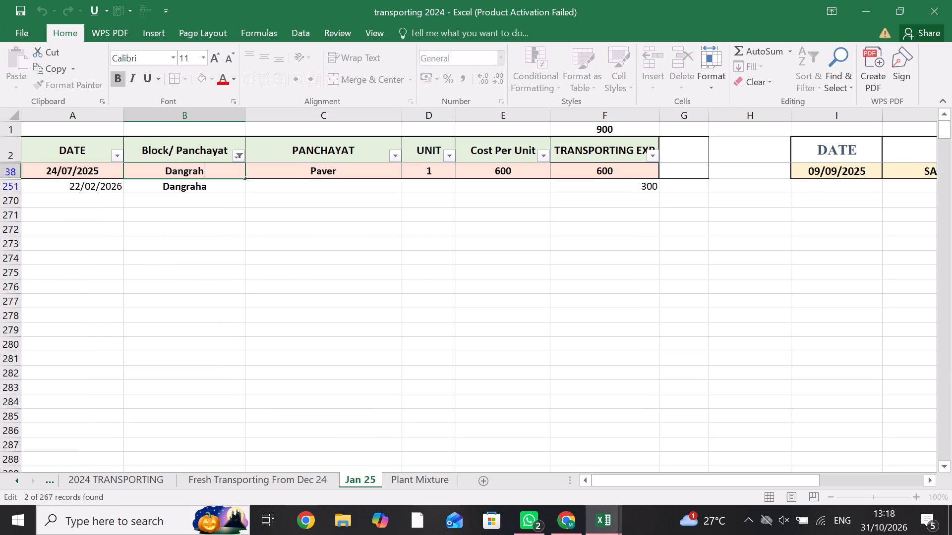
pyautogui.press('Return')
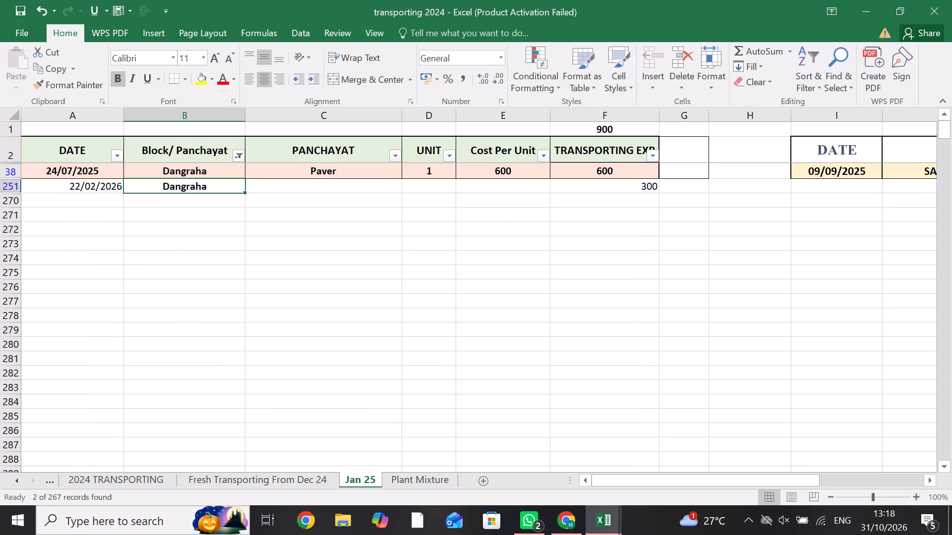
# Reset the Block/ Panchayat filter to show all entries and return to the new records around row 251.
pyautogui.click(240, 154)
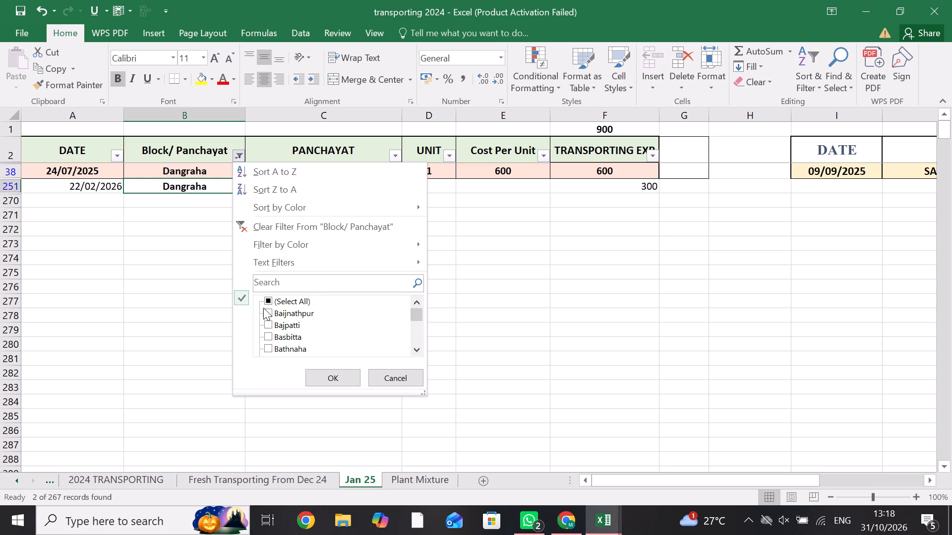
pyautogui.click(276, 299)
pyautogui.click(346, 381)
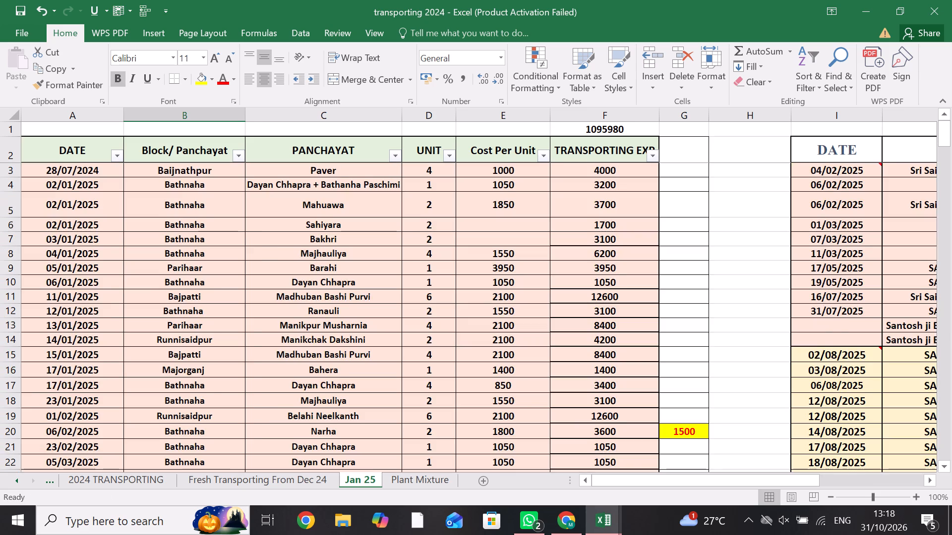
pyautogui.scroll(-17, 266, 304)
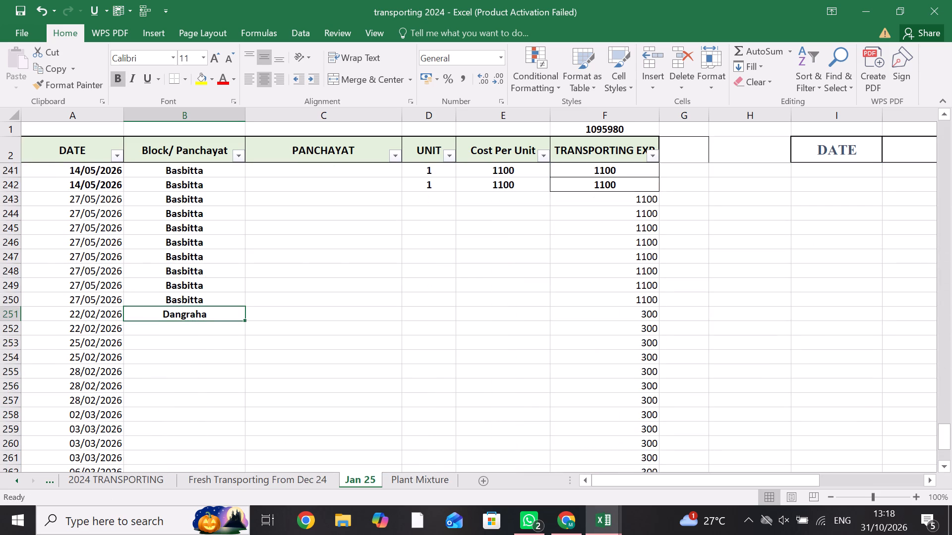
# Fill Dangraha down the Block/ Panchayat column from B251 through B263.
pyautogui.hotkey('shift', 'Down')
pyautogui.hotkey('shift', 'Down')
pyautogui.hotkey('shift', 'Down')
pyautogui.hotkey('shift', 'Down')
pyautogui.hotkey('shift', 'Down')
pyautogui.hotkey('shift', 'Down')
pyautogui.hotkey('shift', 'Down')
pyautogui.hotkey('shift', 'Down')
pyautogui.hotkey('shift', 'Down')
pyautogui.hotkey('shift', 'Down')
pyautogui.hotkey('shift', 'Down')
pyautogui.hotkey('shift', 'Down')
pyautogui.hotkey('shift', 'Down')
pyautogui.hotkey('shift', 'Down')
pyautogui.hotkey('shift', 'Down')
pyautogui.hotkey('shift', 'Down')
pyautogui.hotkey('shift', 'Down')
pyautogui.hotkey('shift', 'Down')
pyautogui.hotkey('shift', 'Up')
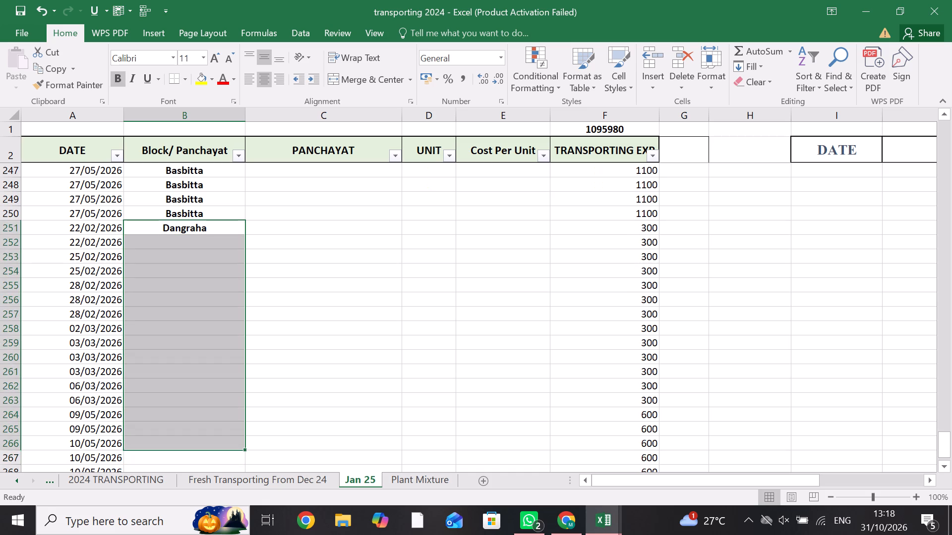
pyautogui.hotkey('shift', 'Up')
pyautogui.hotkey('shift', 'Up')
pyautogui.hotkey('shift', 'Up')
pyautogui.hotkey('ctrl', 'd')
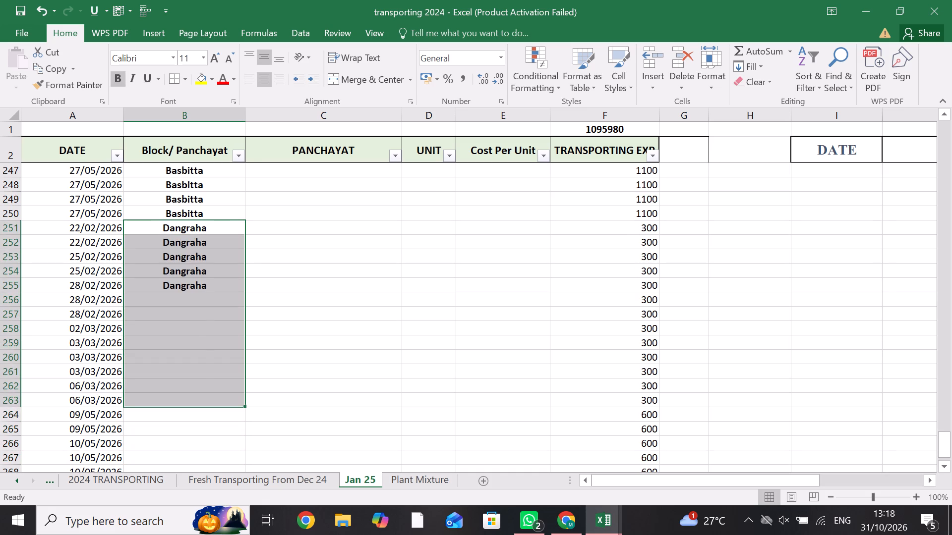
# Enter Mubarakpur as the Block/ Panchayat in B264, the first 09/05/2026 record.
pyautogui.press('Down')
pyautogui.press('Down')
pyautogui.press('Down')
pyautogui.press('Down')
pyautogui.press('Down')
pyautogui.press('Down')
pyautogui.press('Down')
pyautogui.press('Down')
pyautogui.press('Down')
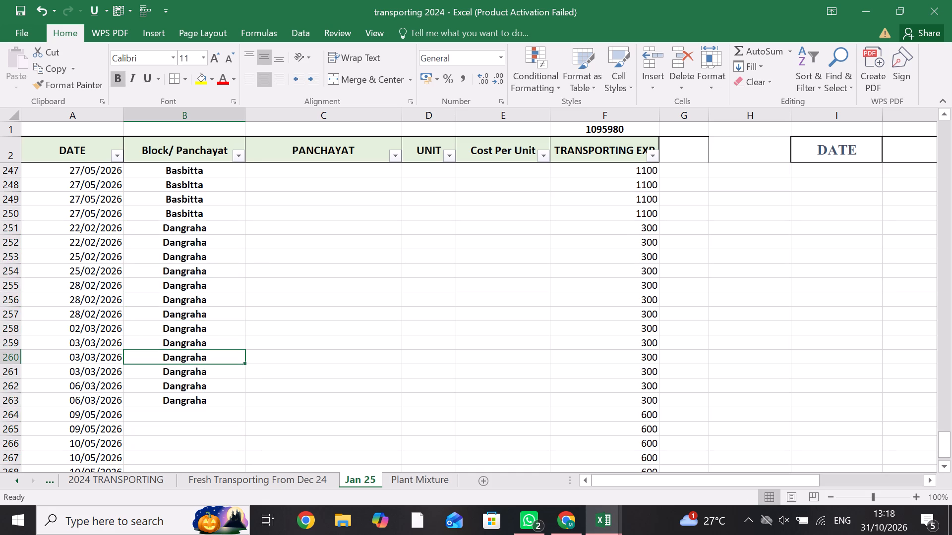
pyautogui.click(165, 414)
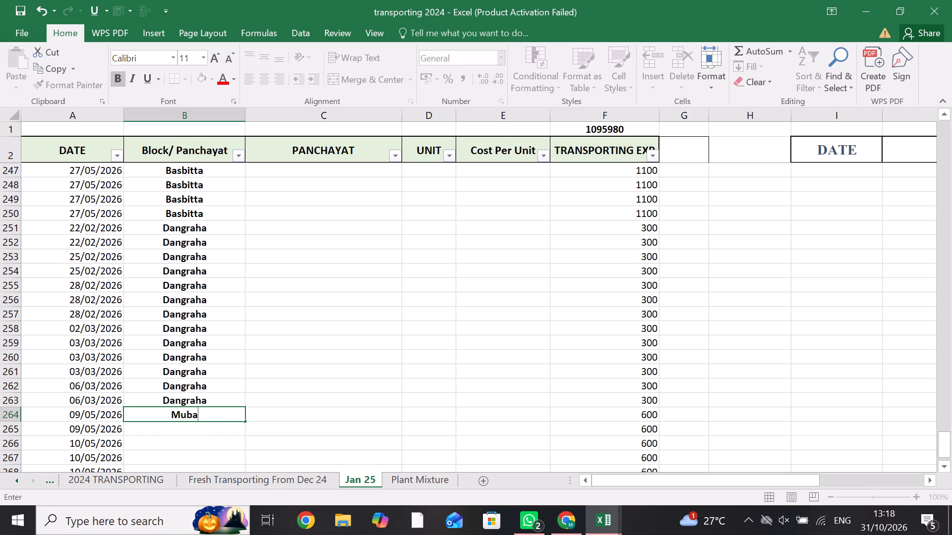
pyautogui.write('ur')
# Fill Mubarakpur down the Block/ Panchayat column from B264 through B269.
pyautogui.hotkey('shift', 'Down')
pyautogui.hotkey('shift', 'Down')
pyautogui.hotkey('shift', 'Down')
pyautogui.hotkey('shift', 'Down')
pyautogui.hotkey('shift', 'Down')
pyautogui.hotkey('shift', 'Down')
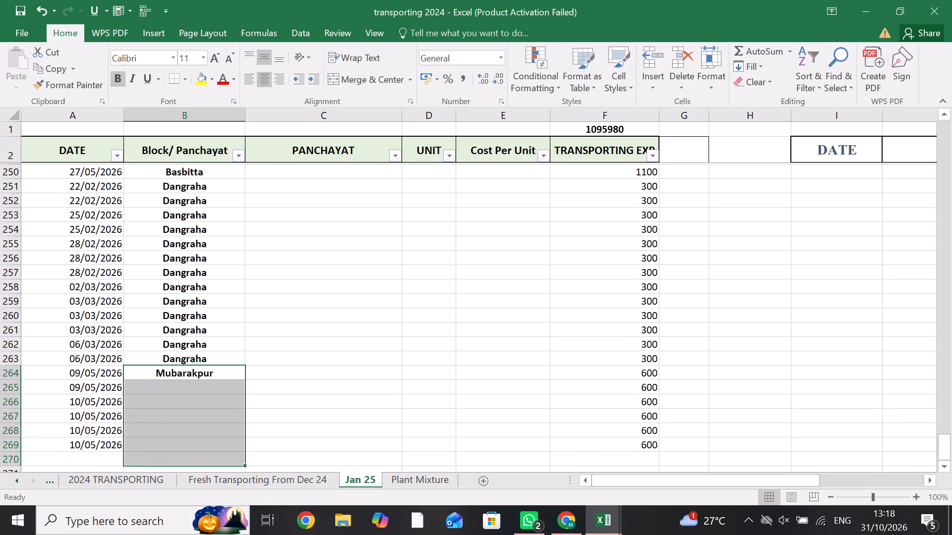
pyautogui.hotkey('shift', 'Up')
pyautogui.hotkey('ctrl', 'd')
# Enter Paver in the PANCHAYAT column at C251, beside the first 22/02/2026 Dangraha record.
pyautogui.press('Right')
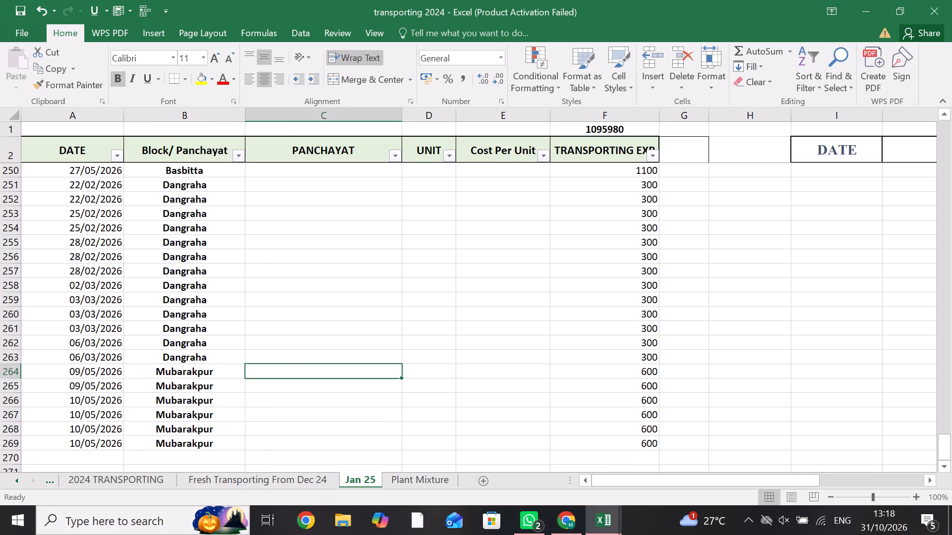
pyautogui.press('Up')
pyautogui.press('Up')
pyautogui.scroll(1, 214, 397)
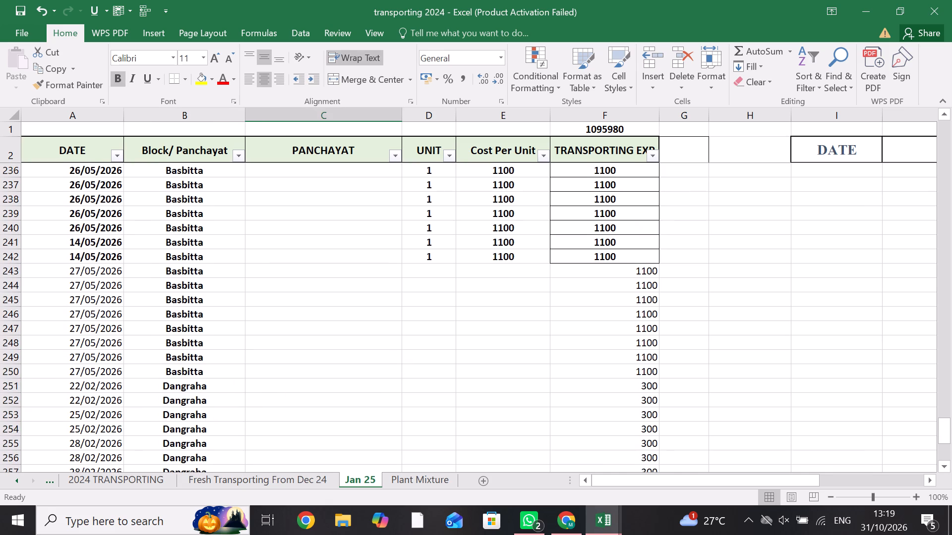
pyautogui.click(341, 384)
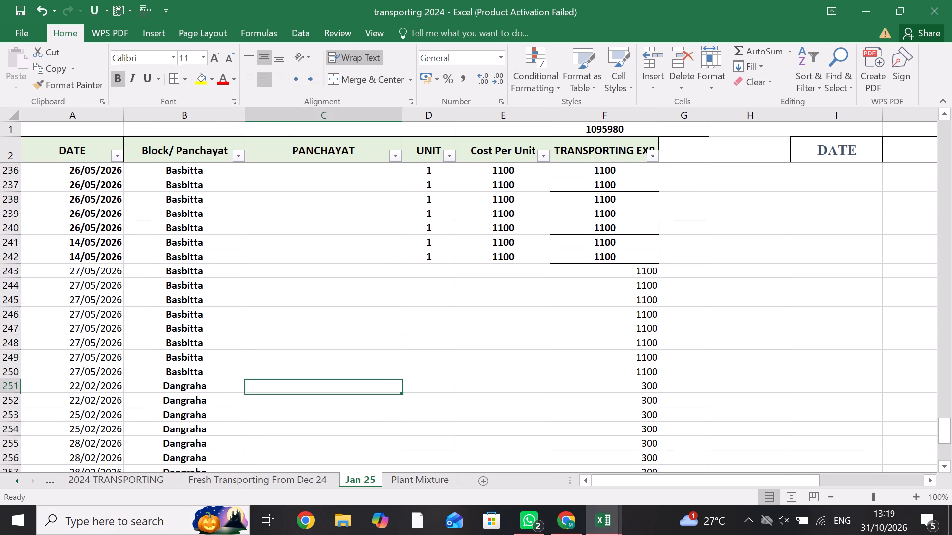
pyautogui.write('ver')
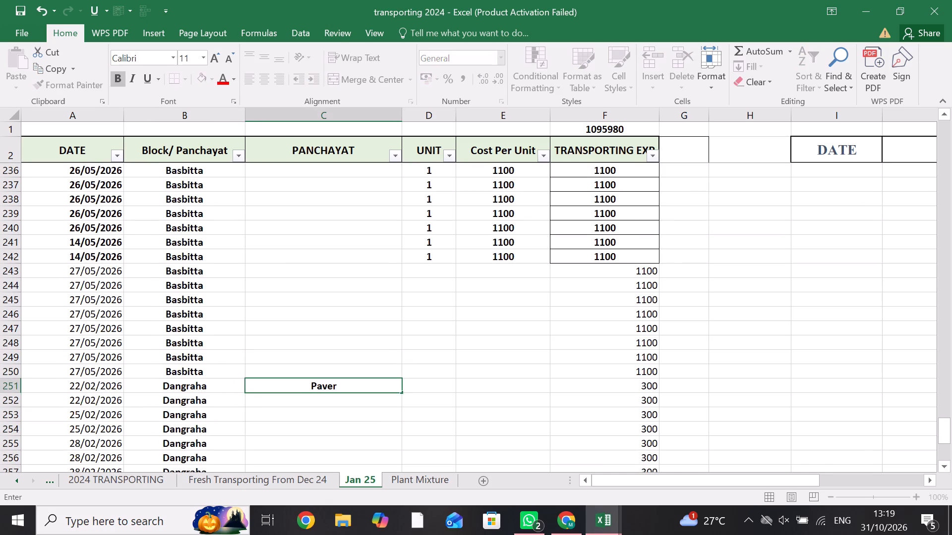
# Fill Paver down the PANCHAYAT column from C251 through C269.
pyautogui.hotkey('shift', 'Down')
pyautogui.hotkey('shift', 'Down')
pyautogui.hotkey('shift', 'Down')
pyautogui.hotkey('shift', 'Down')
pyautogui.hotkey('shift', 'Down')
pyautogui.hotkey('shift', 'Down')
pyautogui.hotkey('shift', 'Down')
pyautogui.hotkey('shift', 'Down')
pyautogui.hotkey('shift', 'Down')
pyautogui.hotkey('shift', 'Down')
pyautogui.hotkey('shift', 'Down')
pyautogui.hotkey('shift', 'Down')
pyautogui.hotkey('shift', 'Down')
pyautogui.hotkey('shift', 'Down')
pyautogui.hotkey('shift', 'Down')
pyautogui.hotkey('shift', 'Down')
pyautogui.hotkey('shift', 'Down')
pyautogui.hotkey('shift', 'Down')
pyautogui.hotkey('shift', 'Down')
pyautogui.hotkey('shift', 'Down')
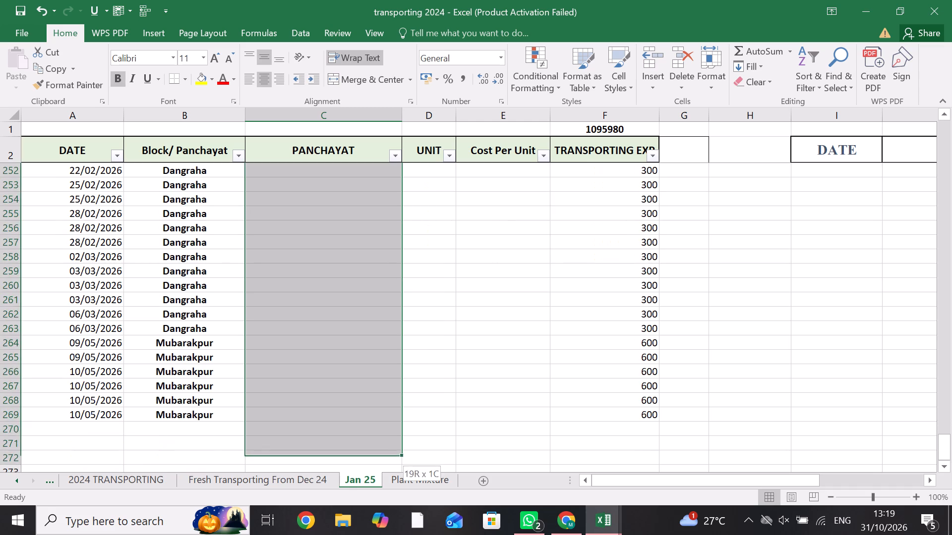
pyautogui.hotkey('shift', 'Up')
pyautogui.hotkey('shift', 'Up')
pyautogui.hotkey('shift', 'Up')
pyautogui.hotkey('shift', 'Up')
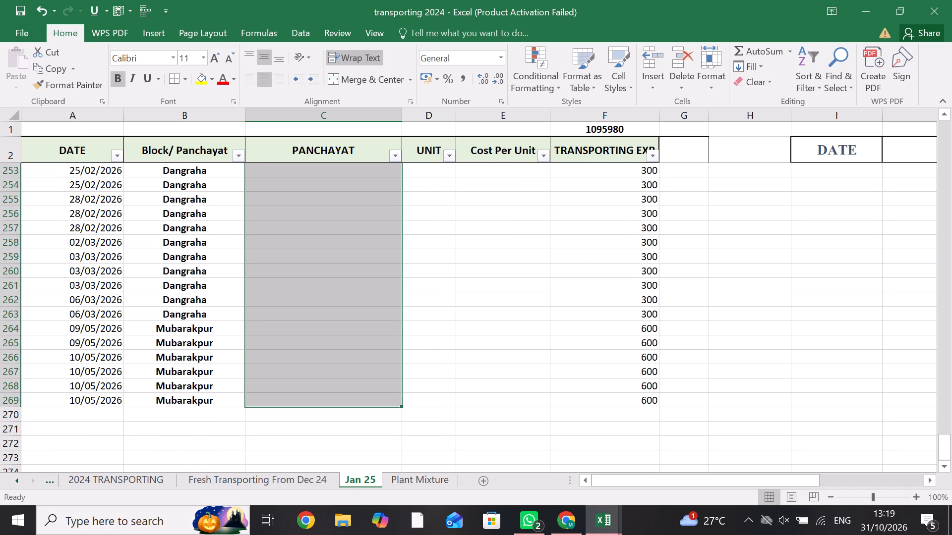
# Fill Paver down the PANCHAYAT column from C251 through C269.
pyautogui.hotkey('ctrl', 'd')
# Fill the UNIT value 1 down from D242 through D269, the last Mubarakpur record.
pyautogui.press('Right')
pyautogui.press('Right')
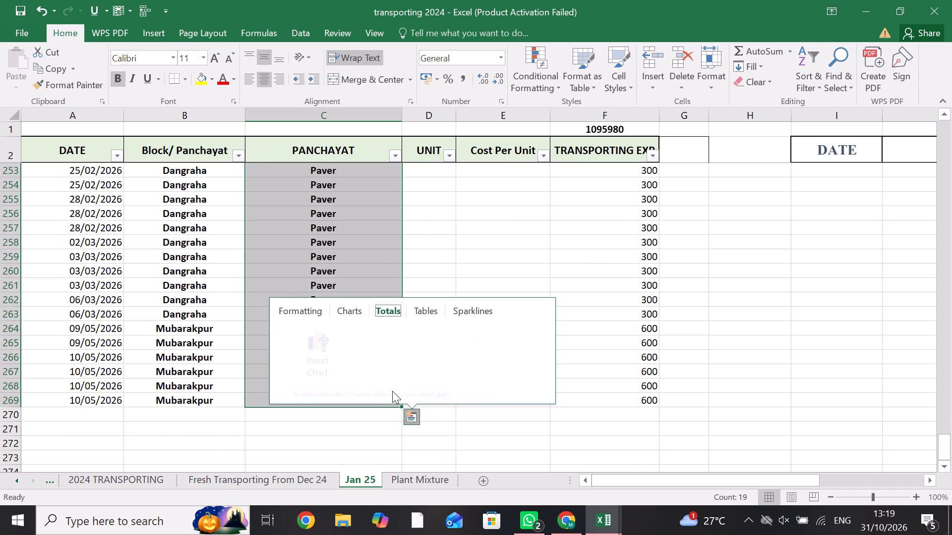
pyautogui.scroll(2, 432, 237)
pyautogui.click(432, 237)
pyautogui.scroll(2, 432, 236)
pyautogui.scroll(-1, 432, 259)
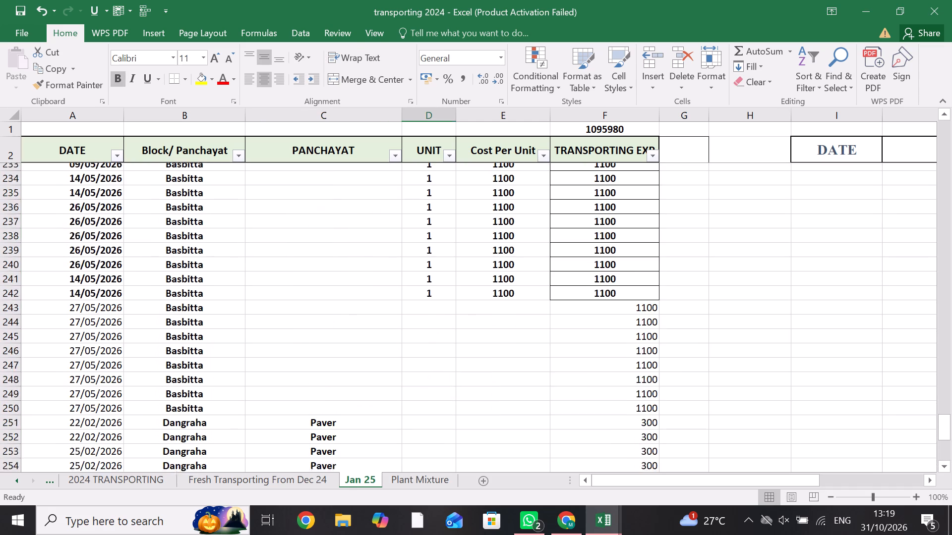
pyautogui.click(424, 339)
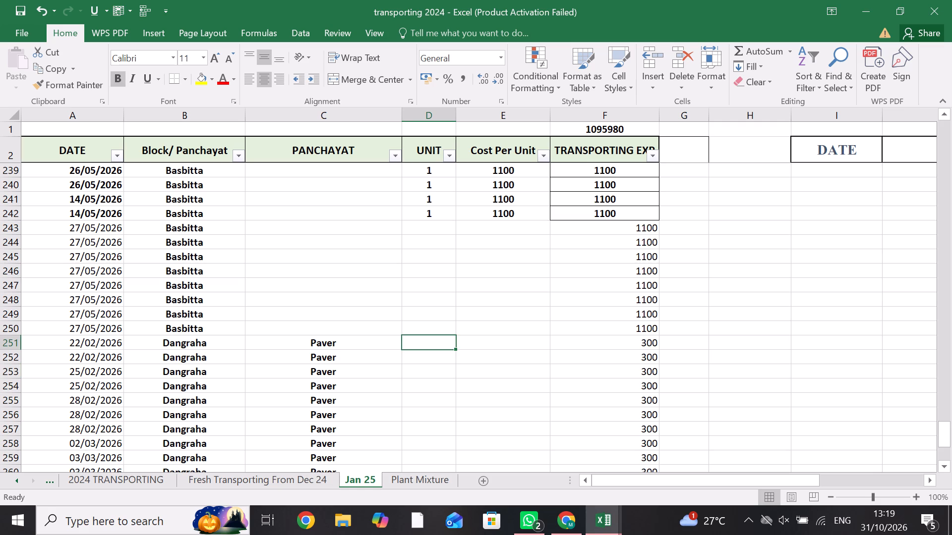
pyautogui.moveTo(419, 213); pyautogui.dragTo(445, 534)
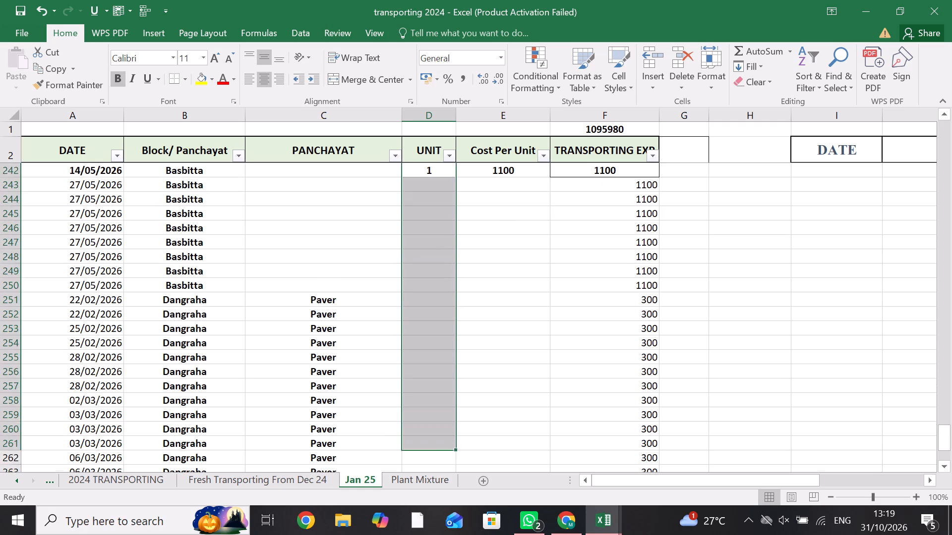
pyautogui.moveTo(445, 534); pyautogui.dragTo(426, 448)
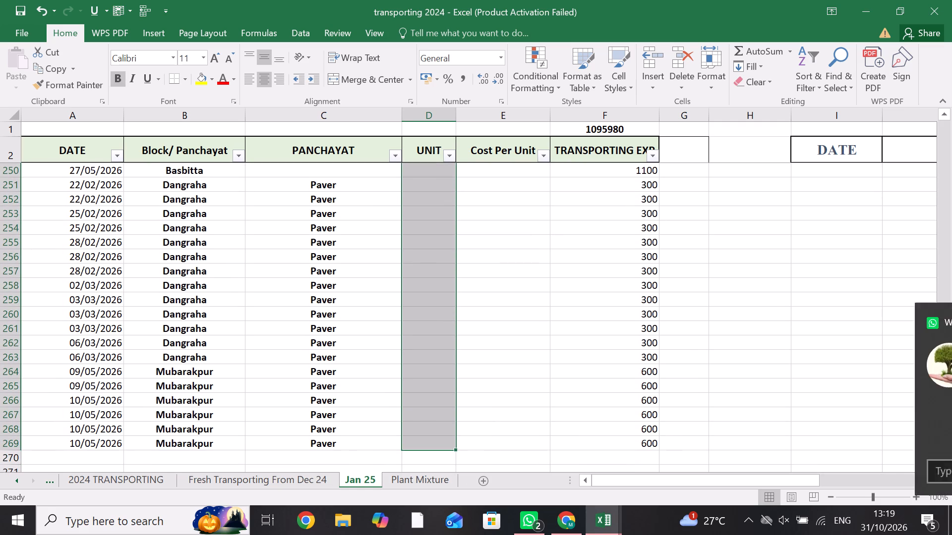
pyautogui.hotkey('ctrl', 'd')
# Fill the Cost Per Unit of 1100 down from E242 through E250 for the 27/05/2026 Basbitta records.
pyautogui.scroll(1, 515, 376)
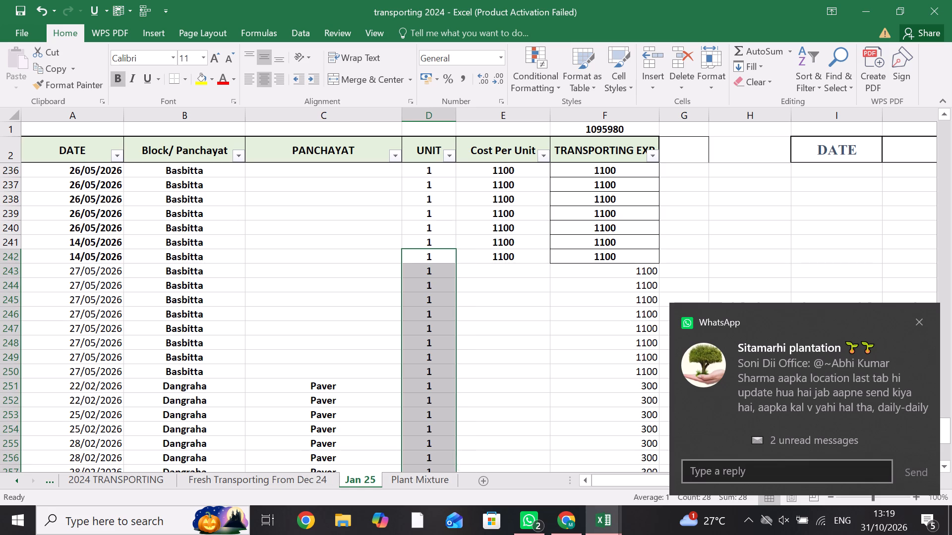
pyautogui.moveTo(499, 263); pyautogui.dragTo(500, 372)
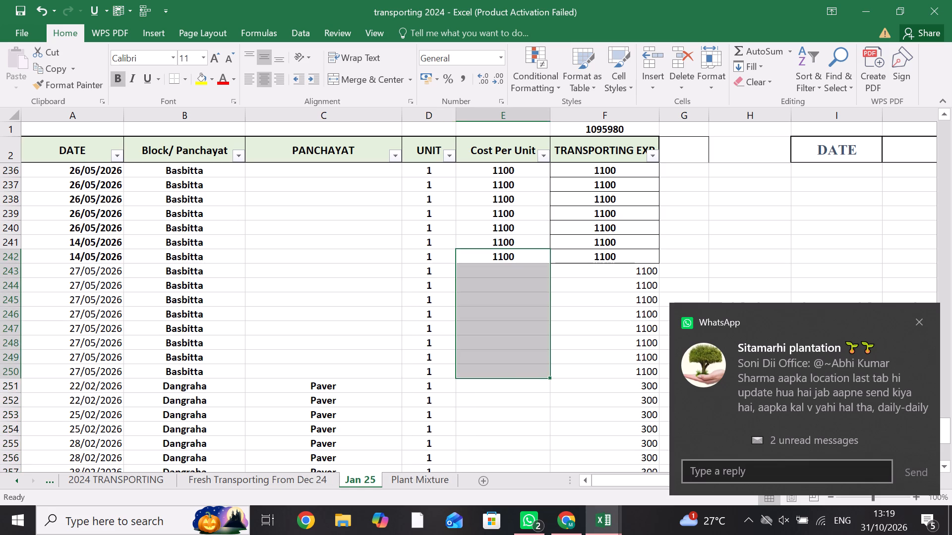
pyautogui.hotkey('ctrl', 'd')
# Enter 300 as the Cost Per Unit in E251 and fill it down through E263 for the Dangraha records.
pyautogui.click(500, 392)
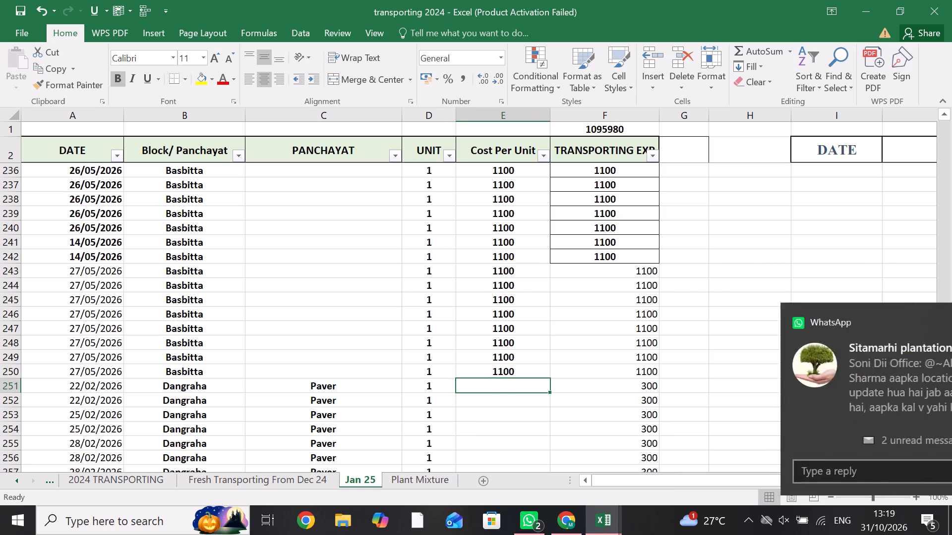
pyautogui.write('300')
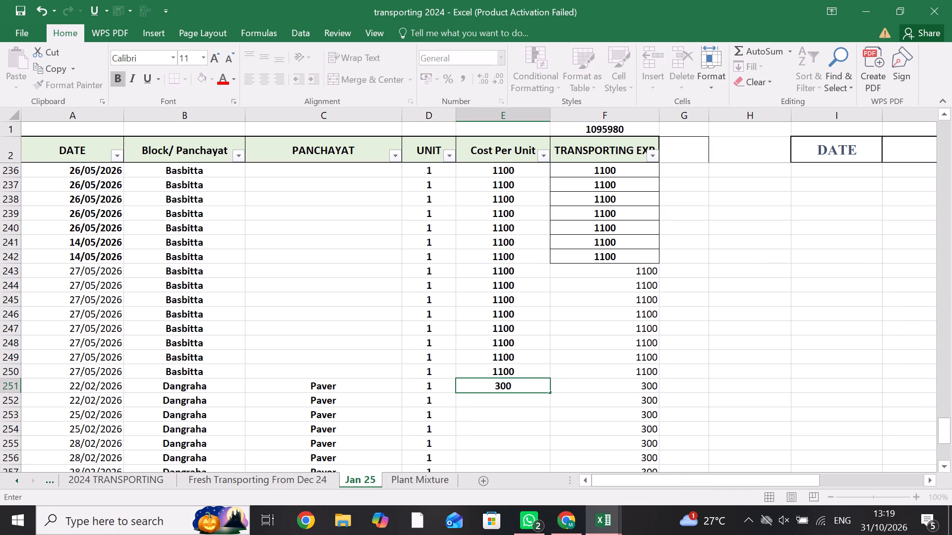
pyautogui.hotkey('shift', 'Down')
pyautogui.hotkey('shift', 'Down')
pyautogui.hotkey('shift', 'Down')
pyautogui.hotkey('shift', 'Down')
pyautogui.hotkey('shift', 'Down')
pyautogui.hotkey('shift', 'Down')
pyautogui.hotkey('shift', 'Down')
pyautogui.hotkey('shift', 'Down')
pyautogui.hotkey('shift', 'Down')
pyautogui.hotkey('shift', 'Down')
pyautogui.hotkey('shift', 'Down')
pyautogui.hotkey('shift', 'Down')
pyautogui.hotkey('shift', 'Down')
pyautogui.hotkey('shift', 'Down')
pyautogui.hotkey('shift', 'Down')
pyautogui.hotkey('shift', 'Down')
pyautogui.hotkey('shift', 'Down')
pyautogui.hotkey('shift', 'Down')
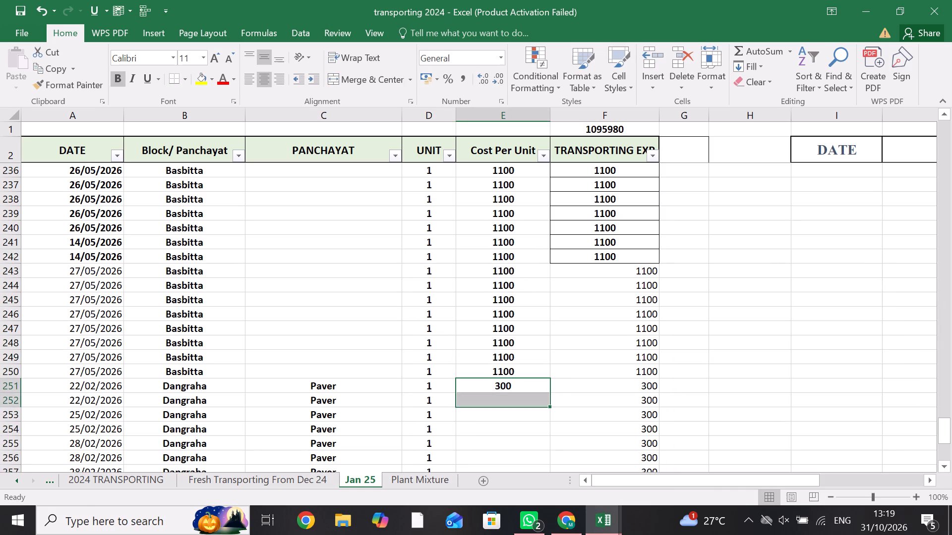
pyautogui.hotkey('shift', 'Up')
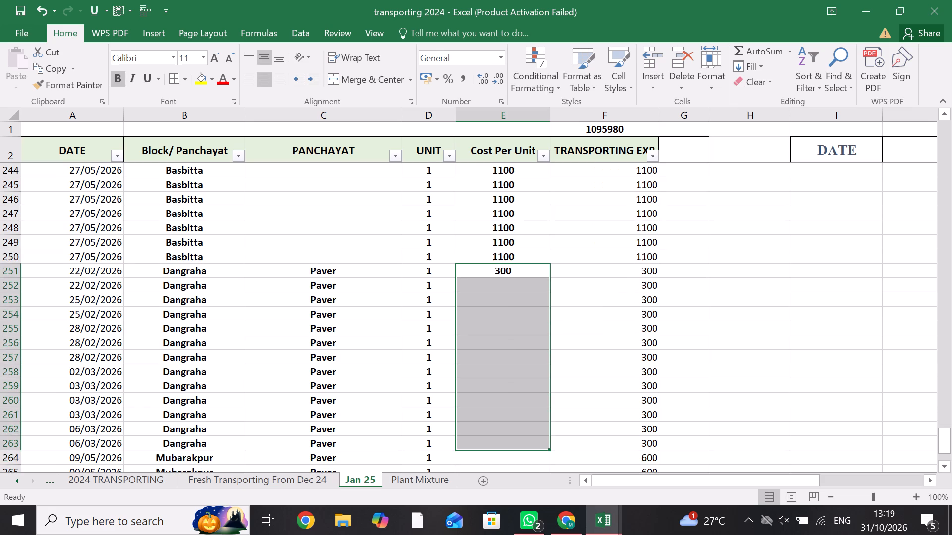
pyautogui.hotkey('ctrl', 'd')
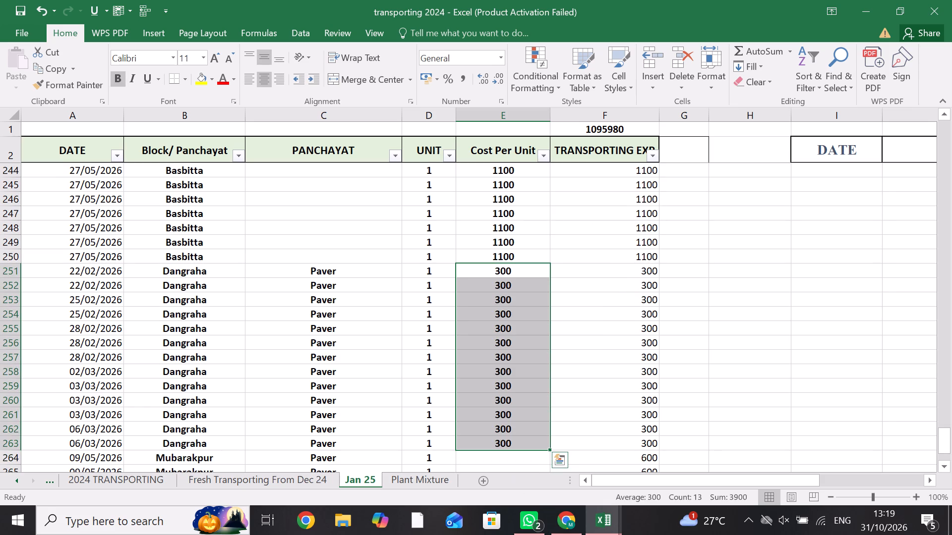
# Enter 600 as the Cost Per Unit in E264 and fill it down through E269 for the Mubarakpur records.
pyautogui.click(505, 459)
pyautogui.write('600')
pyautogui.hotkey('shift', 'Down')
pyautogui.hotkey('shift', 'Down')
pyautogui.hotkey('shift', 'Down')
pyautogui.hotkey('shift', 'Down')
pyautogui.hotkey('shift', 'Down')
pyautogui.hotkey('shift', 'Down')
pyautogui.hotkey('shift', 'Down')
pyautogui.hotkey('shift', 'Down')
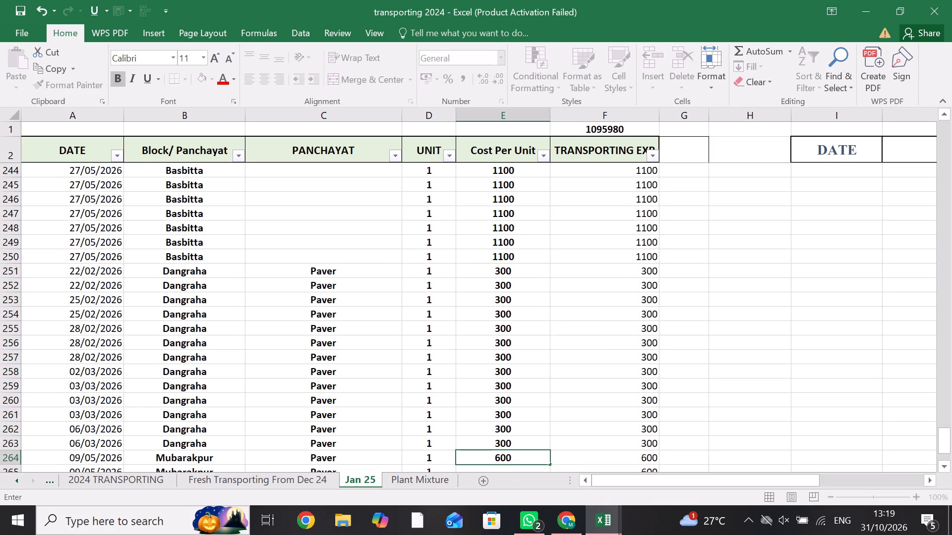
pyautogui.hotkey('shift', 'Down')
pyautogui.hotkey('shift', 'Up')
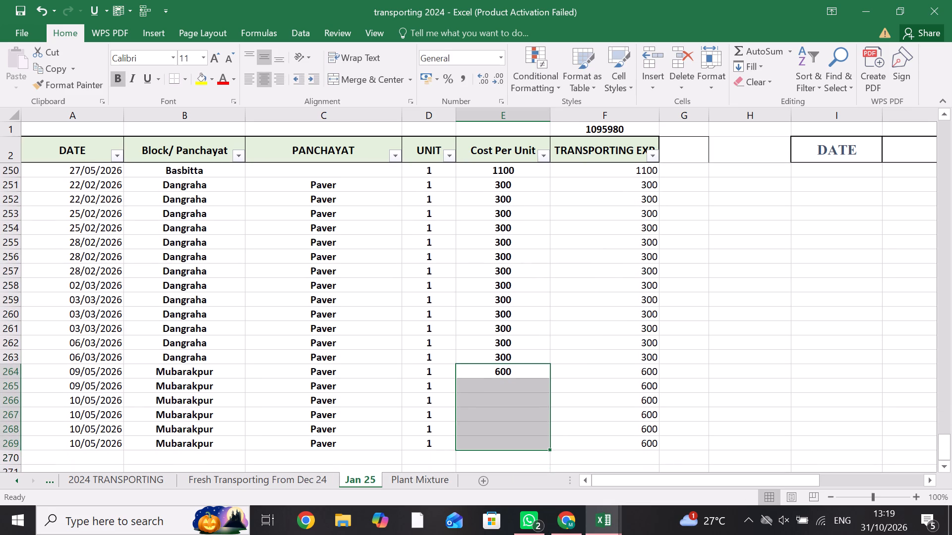